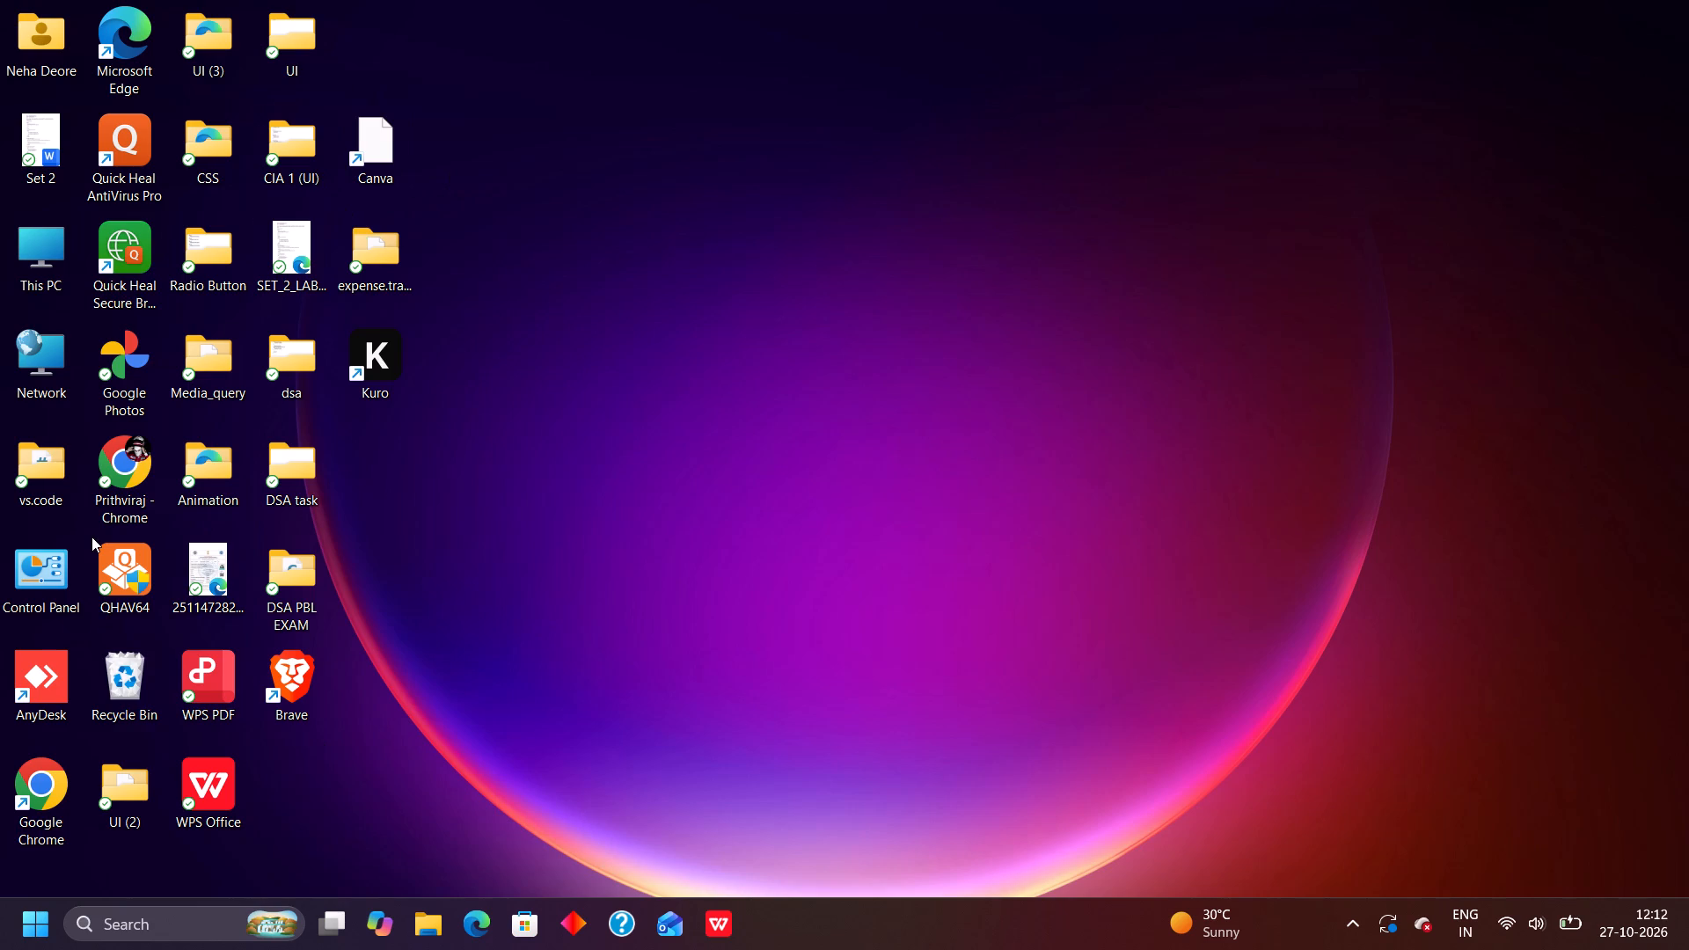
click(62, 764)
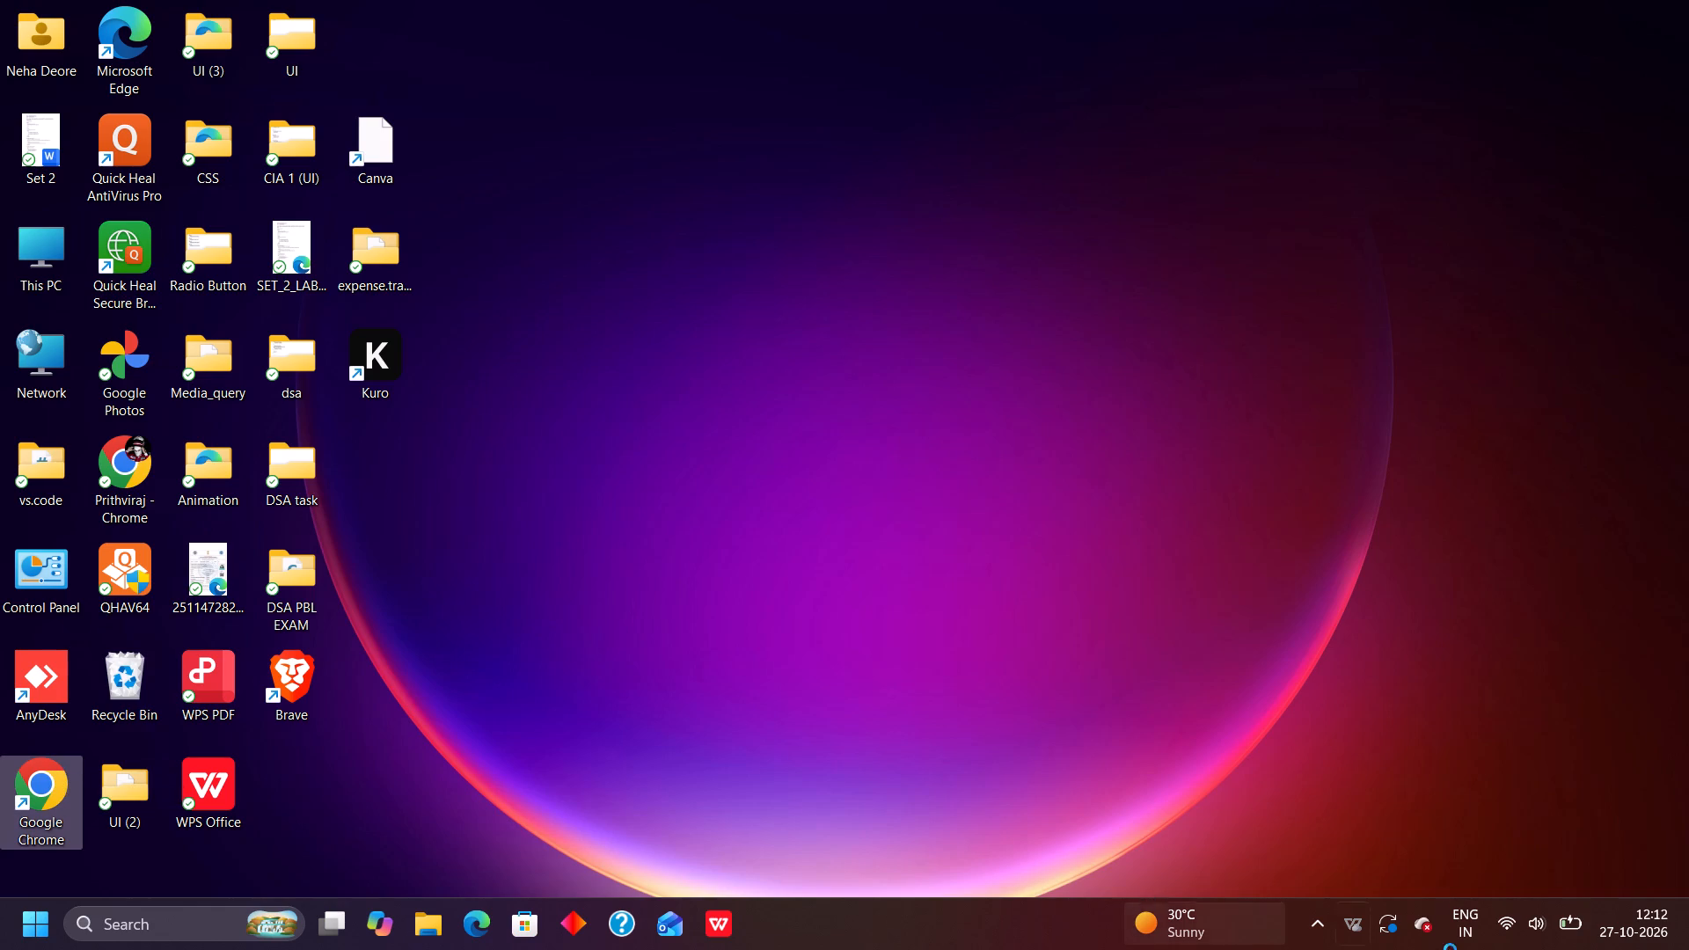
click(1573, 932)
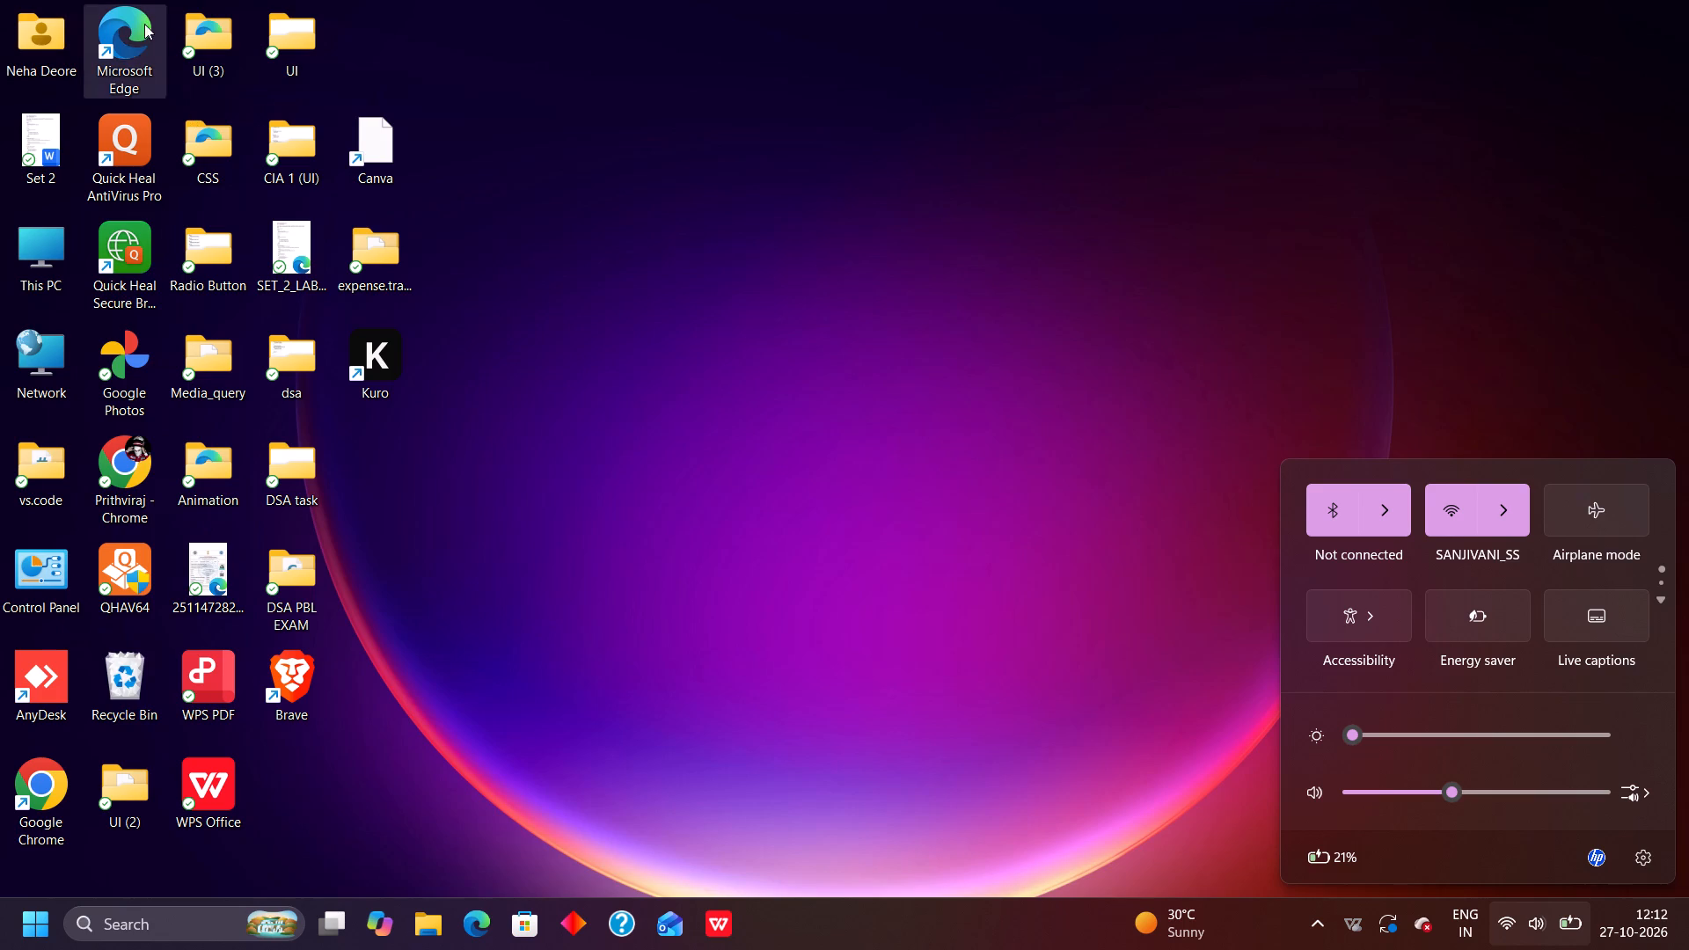
Launch Microsoft Edge from the desktop.
click(127, 53)
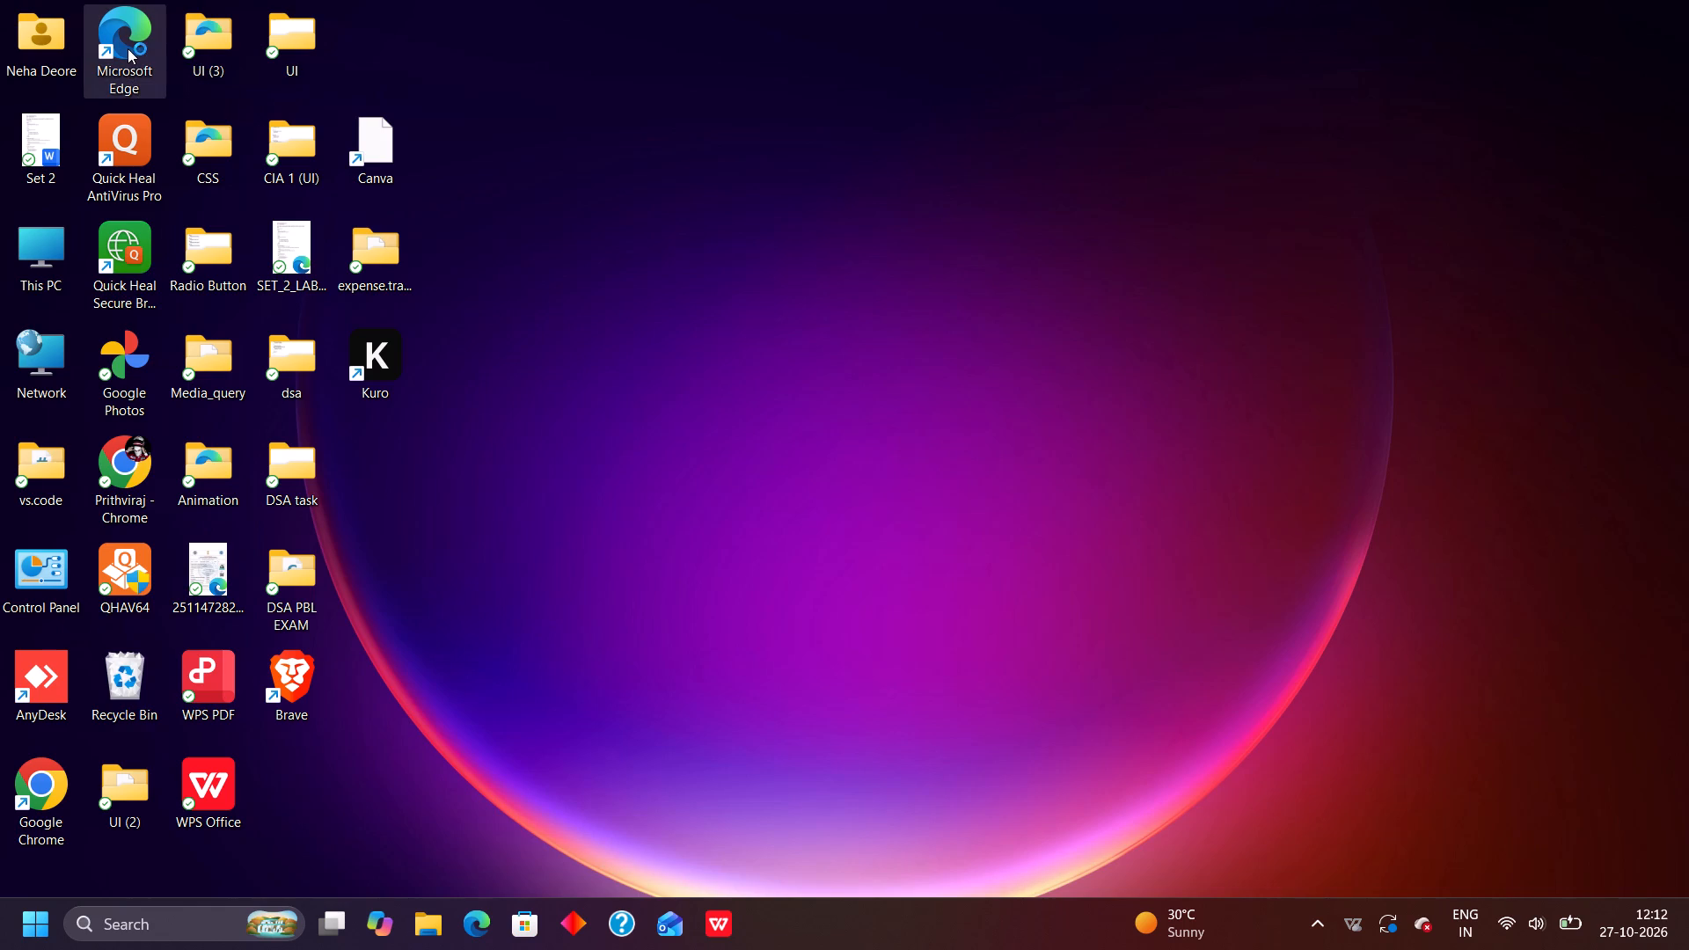
click(128, 48)
double_click(157, 45)
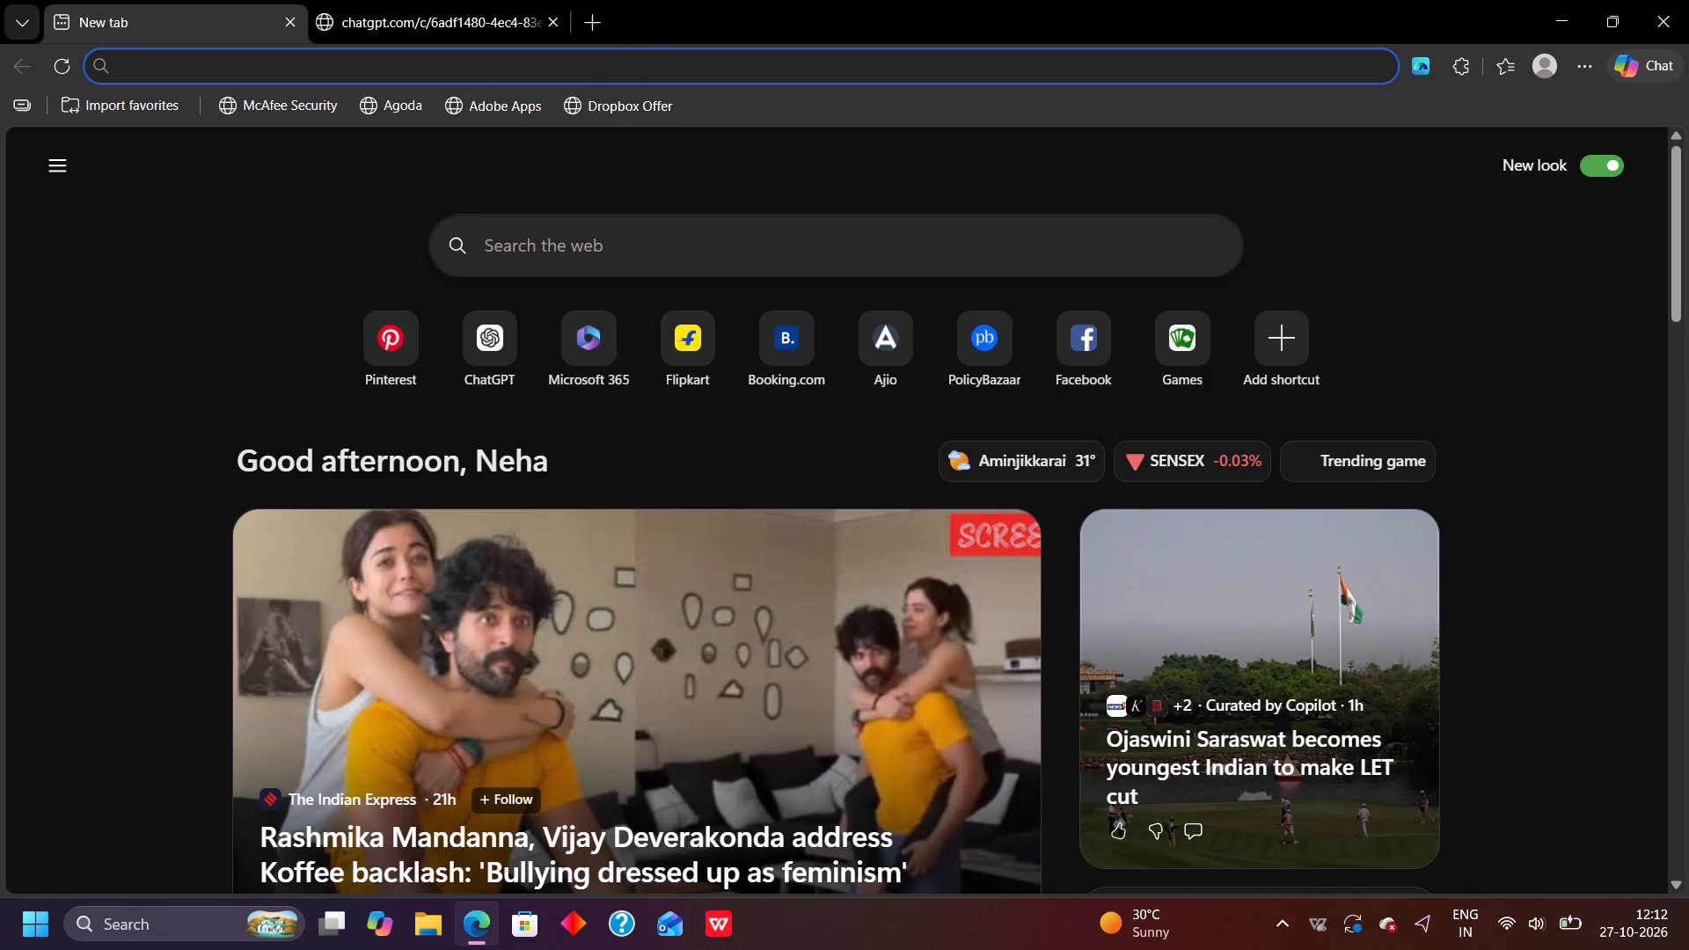
Close the chatgpt.com conversation tab, keeping the new tab page open.
click(552, 23)
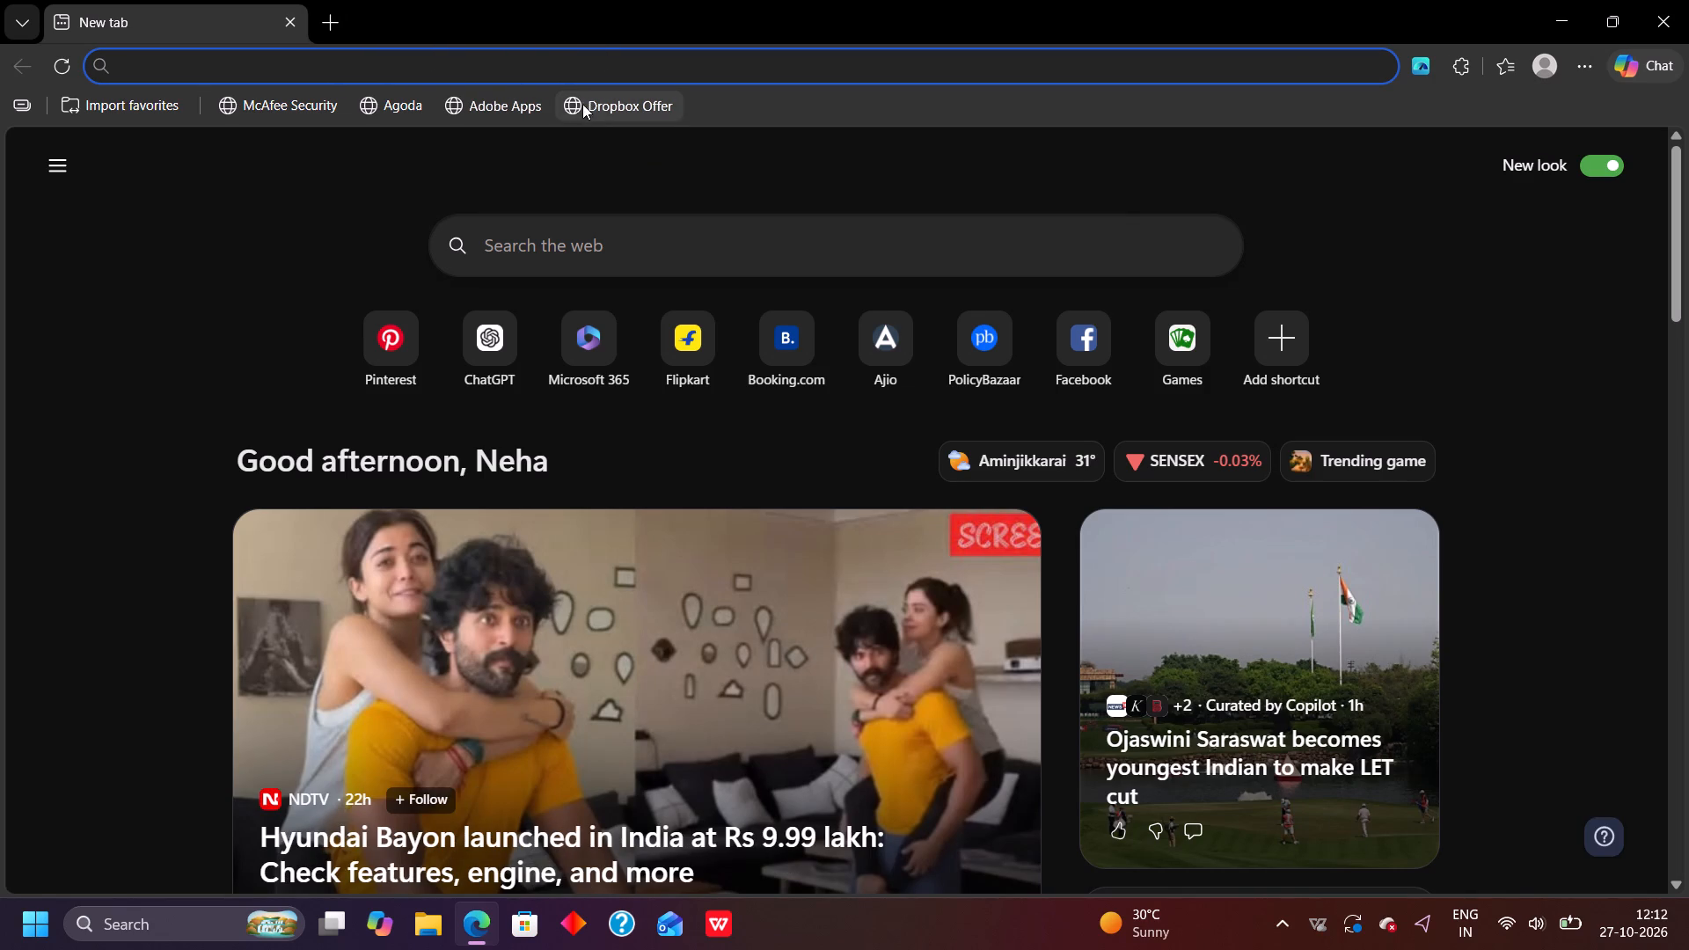
Search the web for "aws management console".
text(aws)
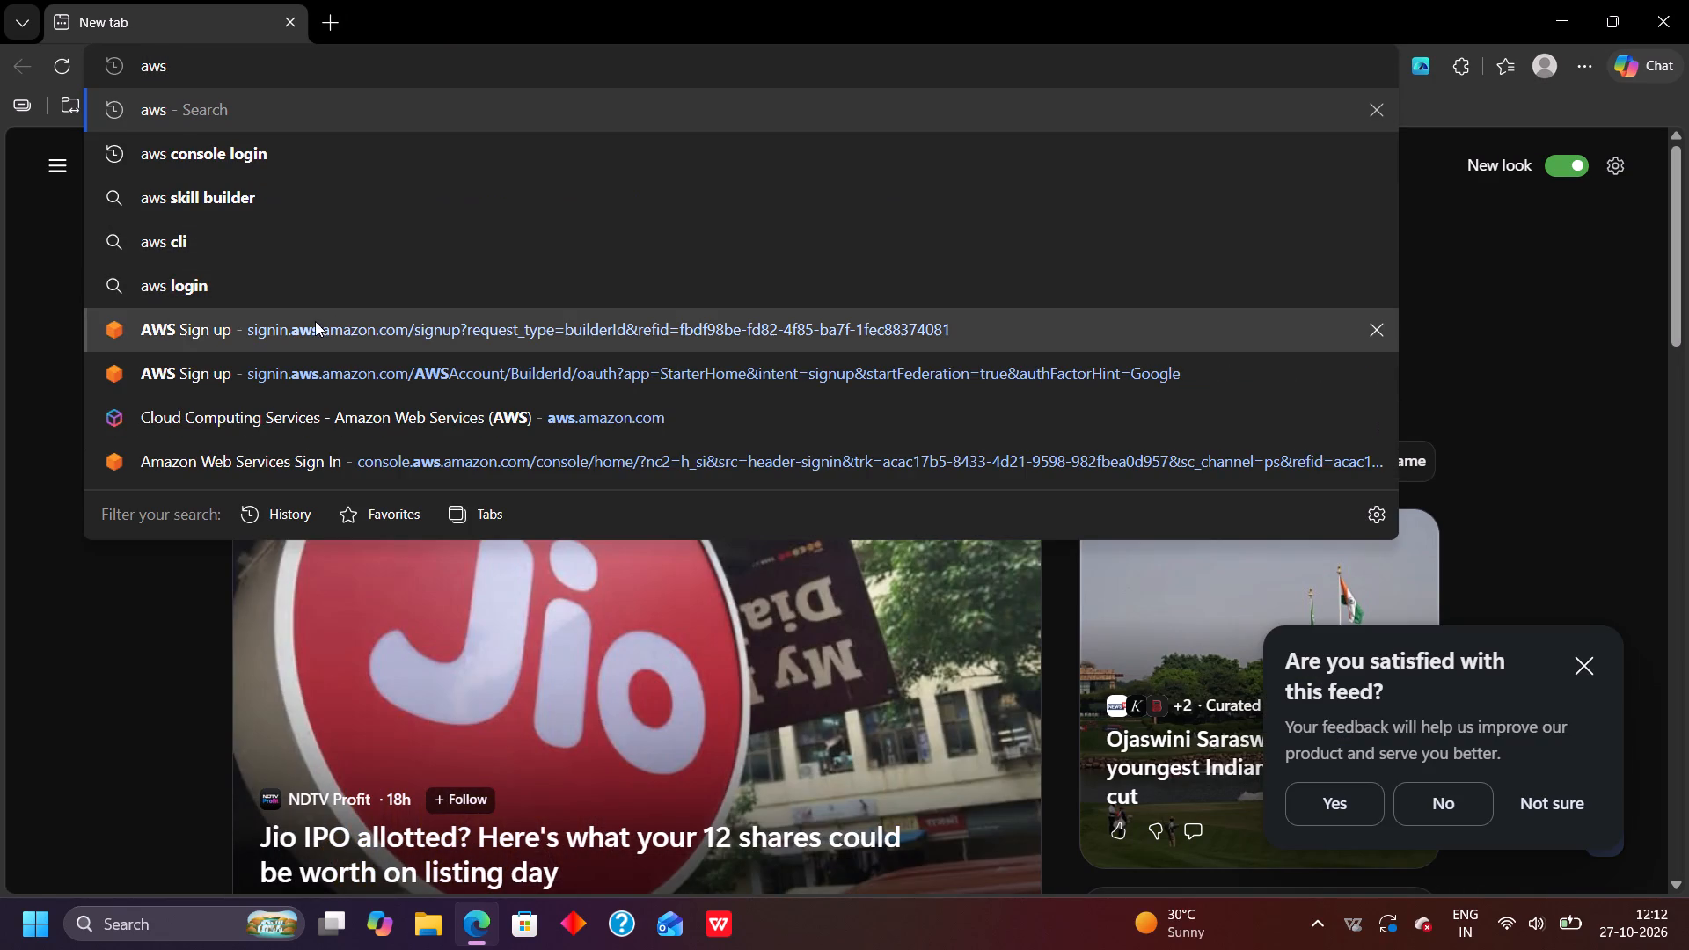
key(space)
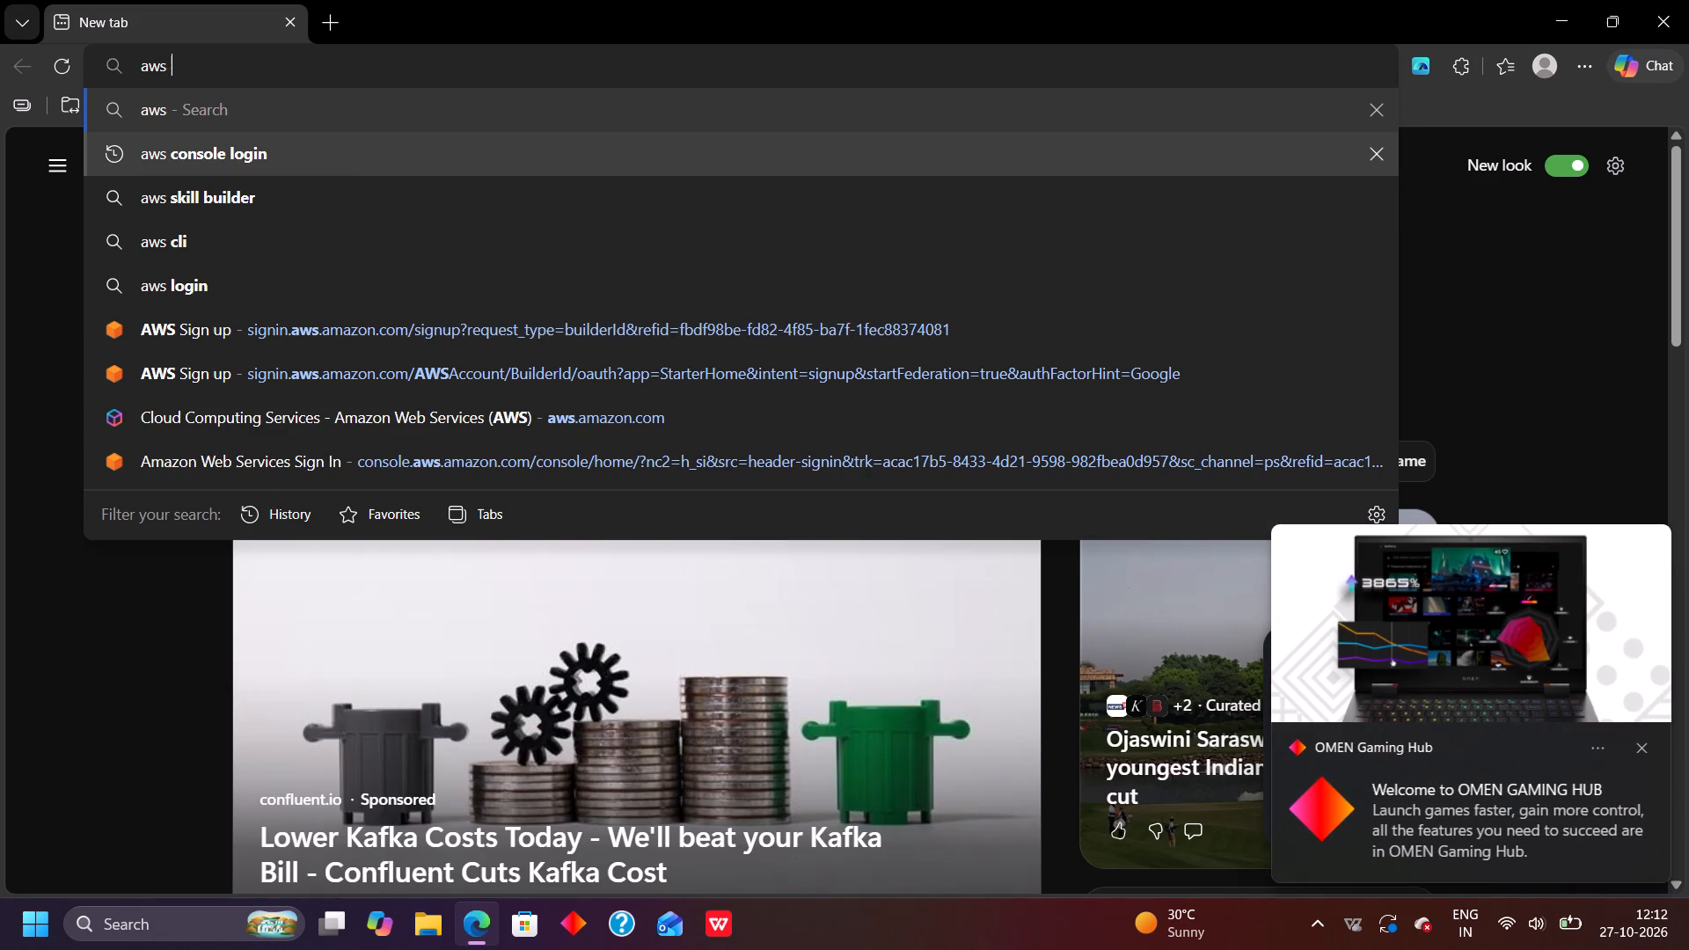
text(mabn)
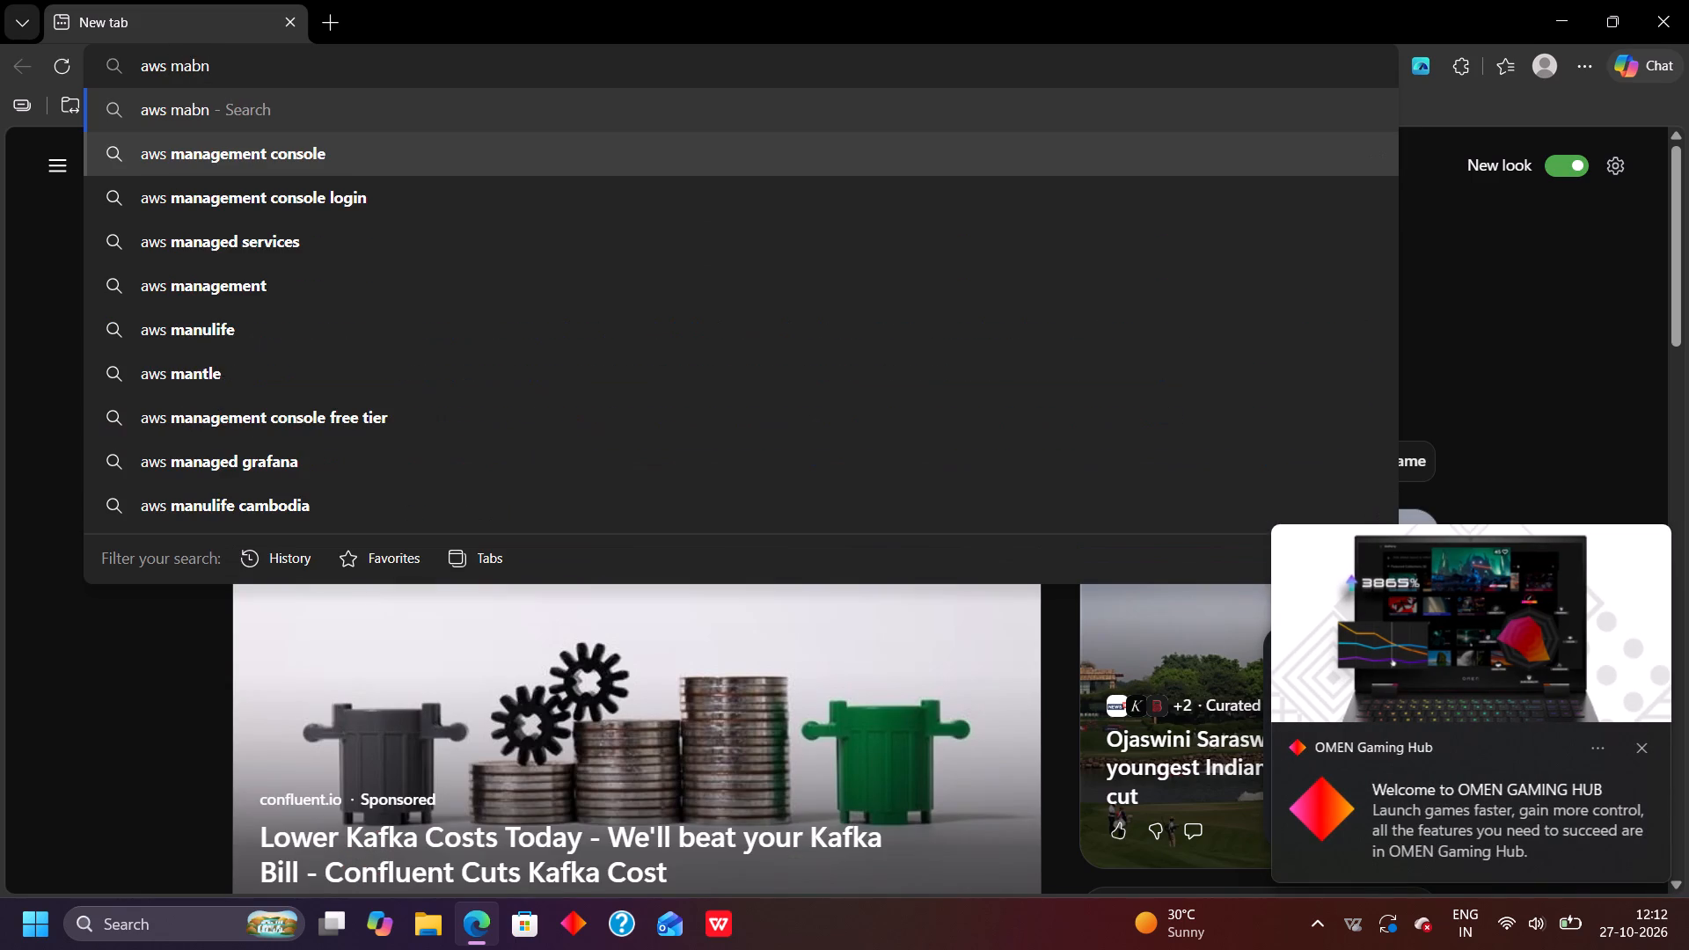
key(BackSpace)
key(BackSpace)
text(nagement)
key(space)
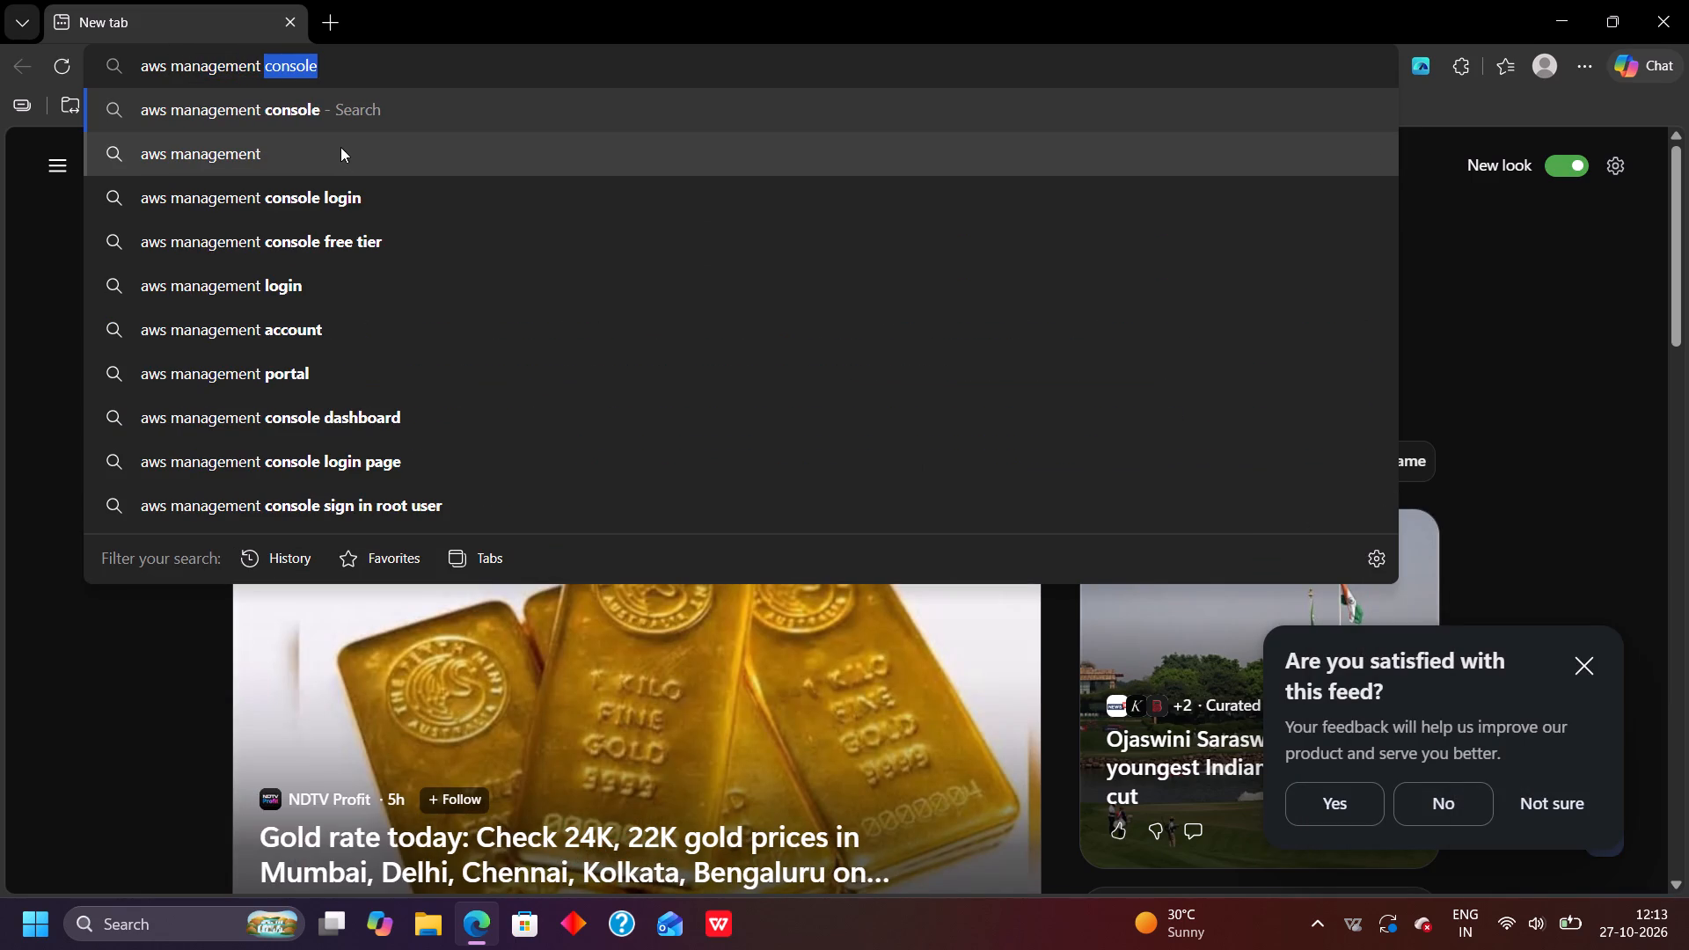
click(327, 120)
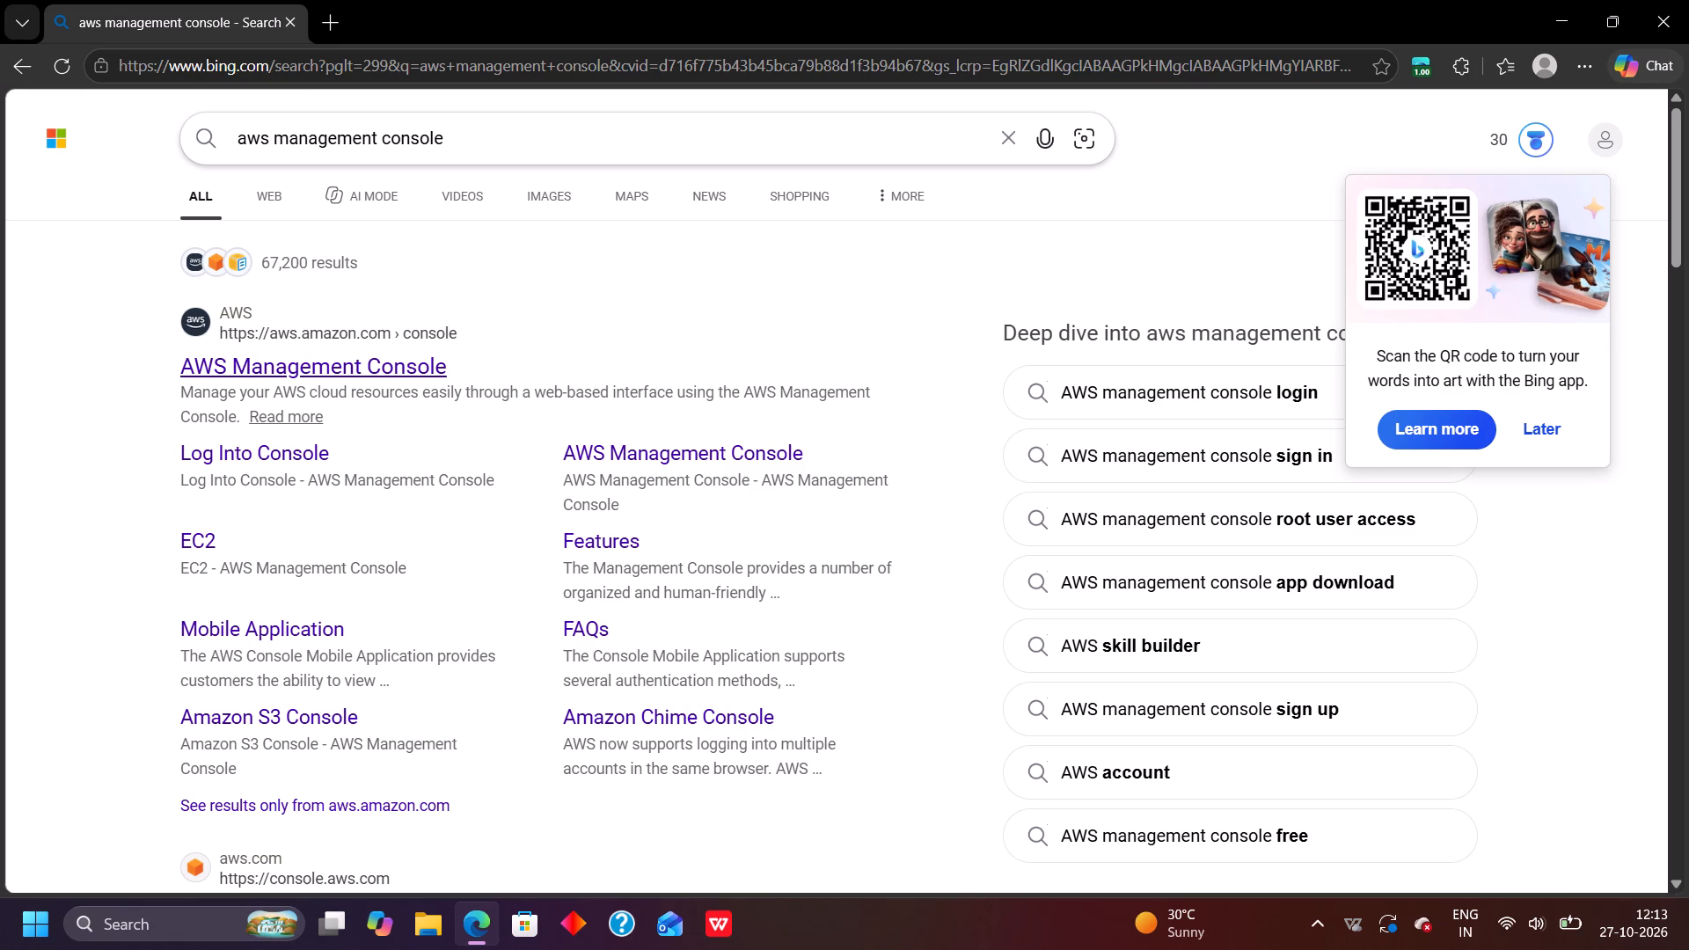
Open the AWS Management Console page on aws.amazon.com from the search results and bring it into view.
click(254, 382)
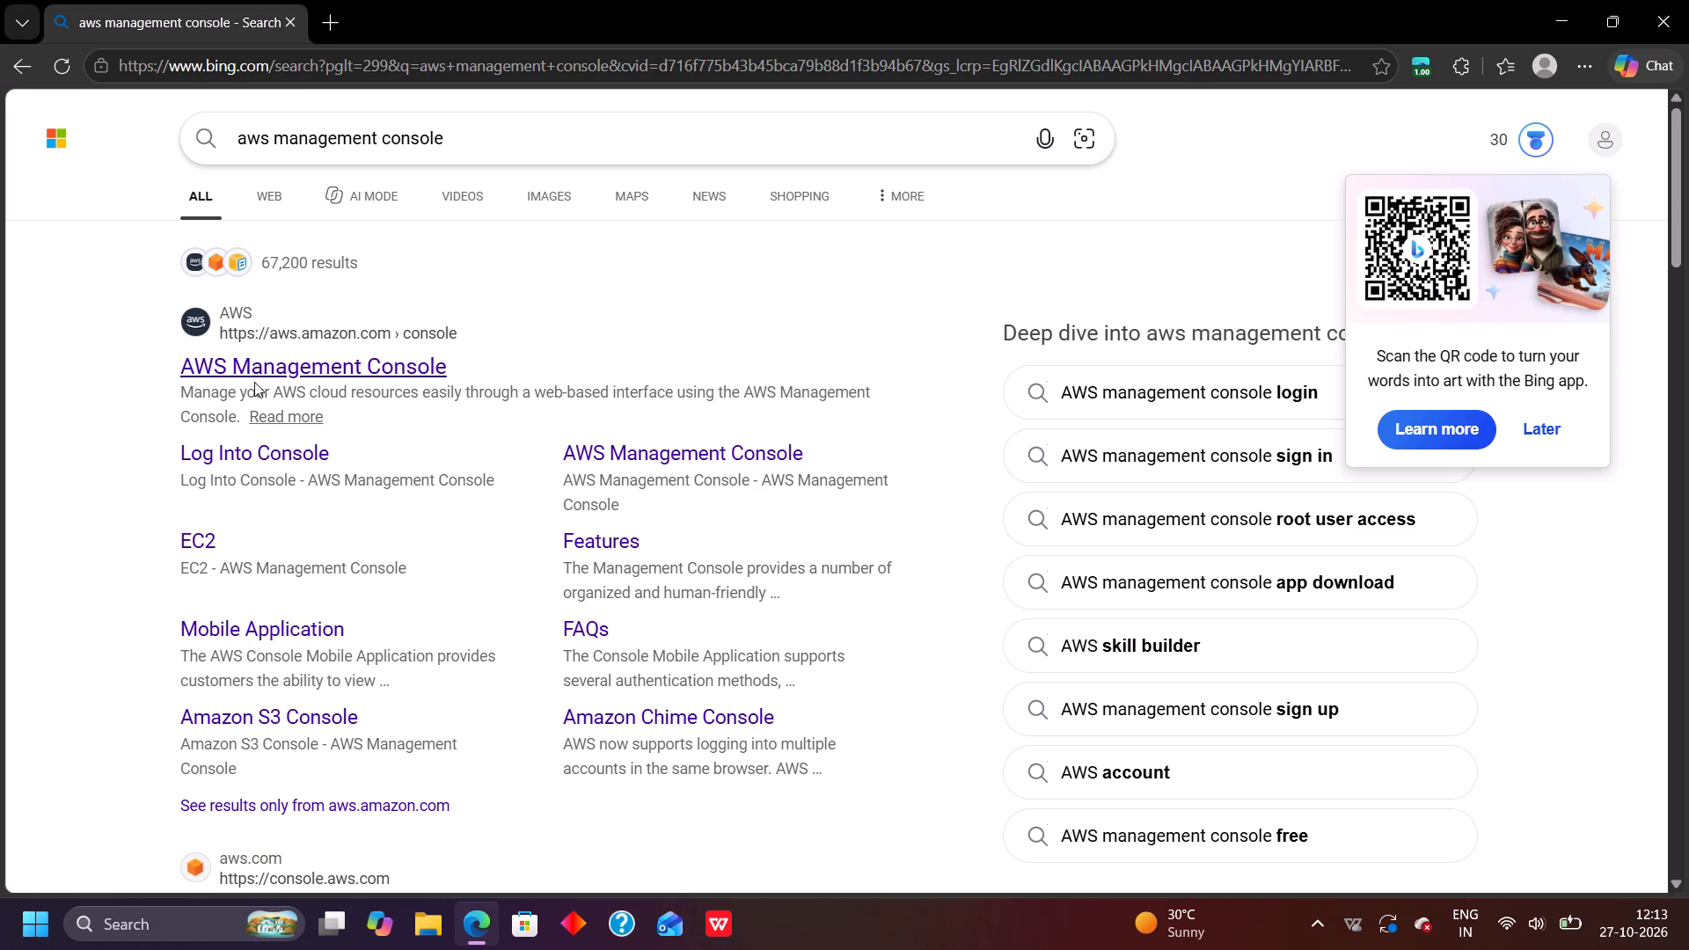
click(252, 370)
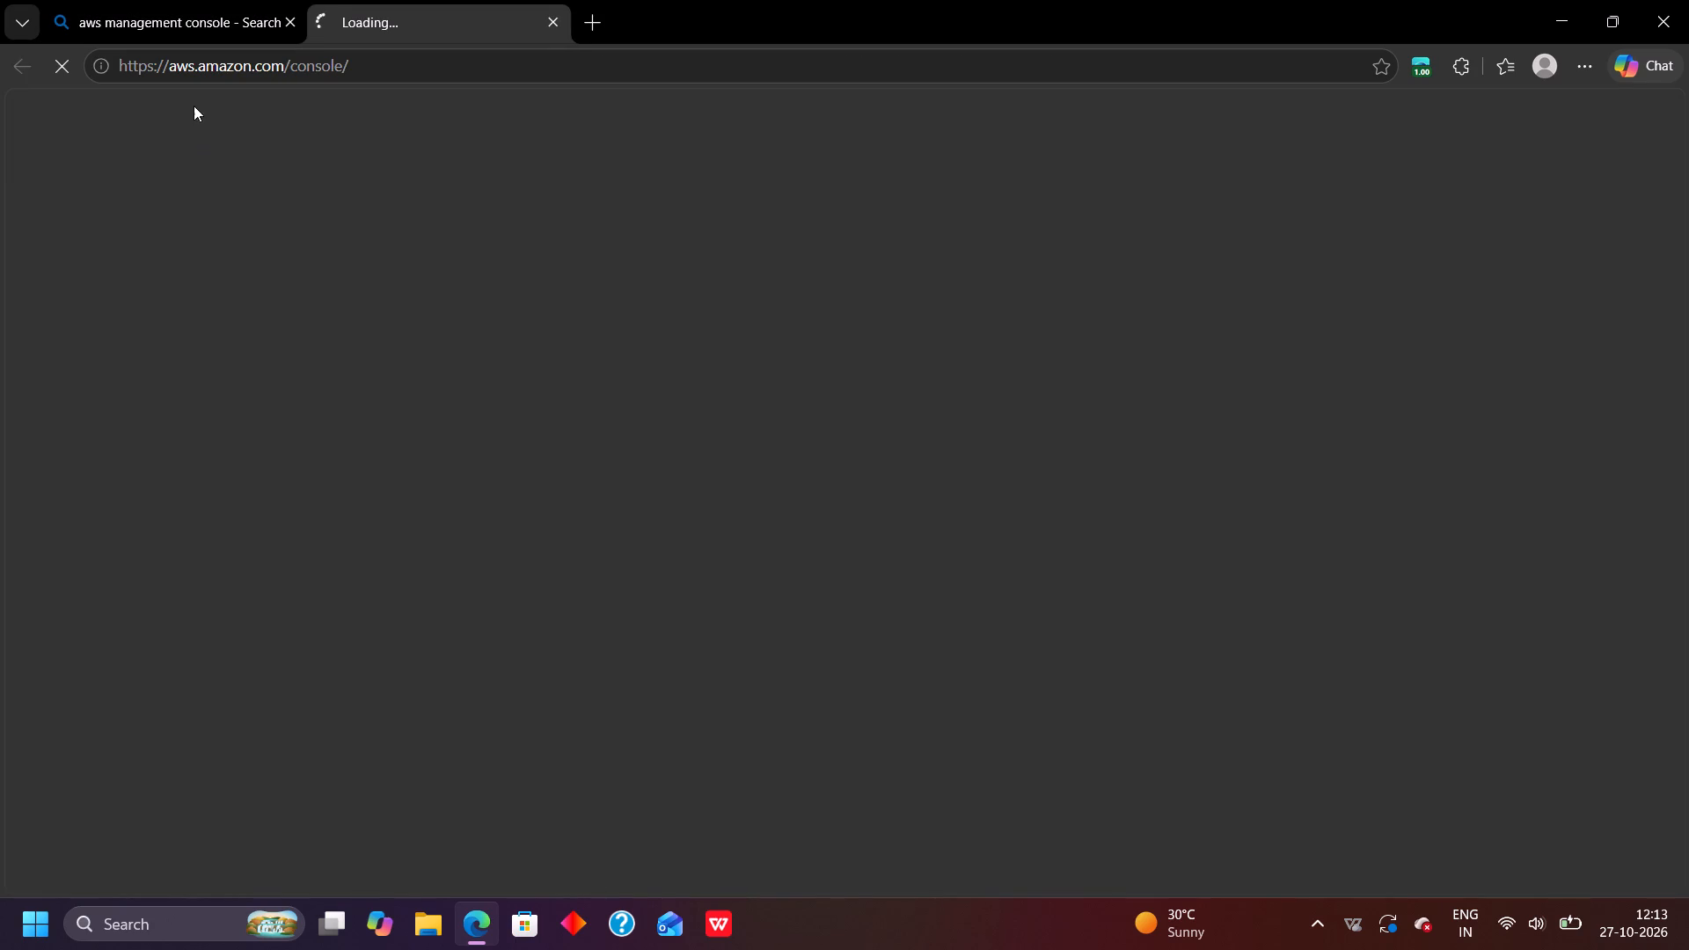
click(205, 0)
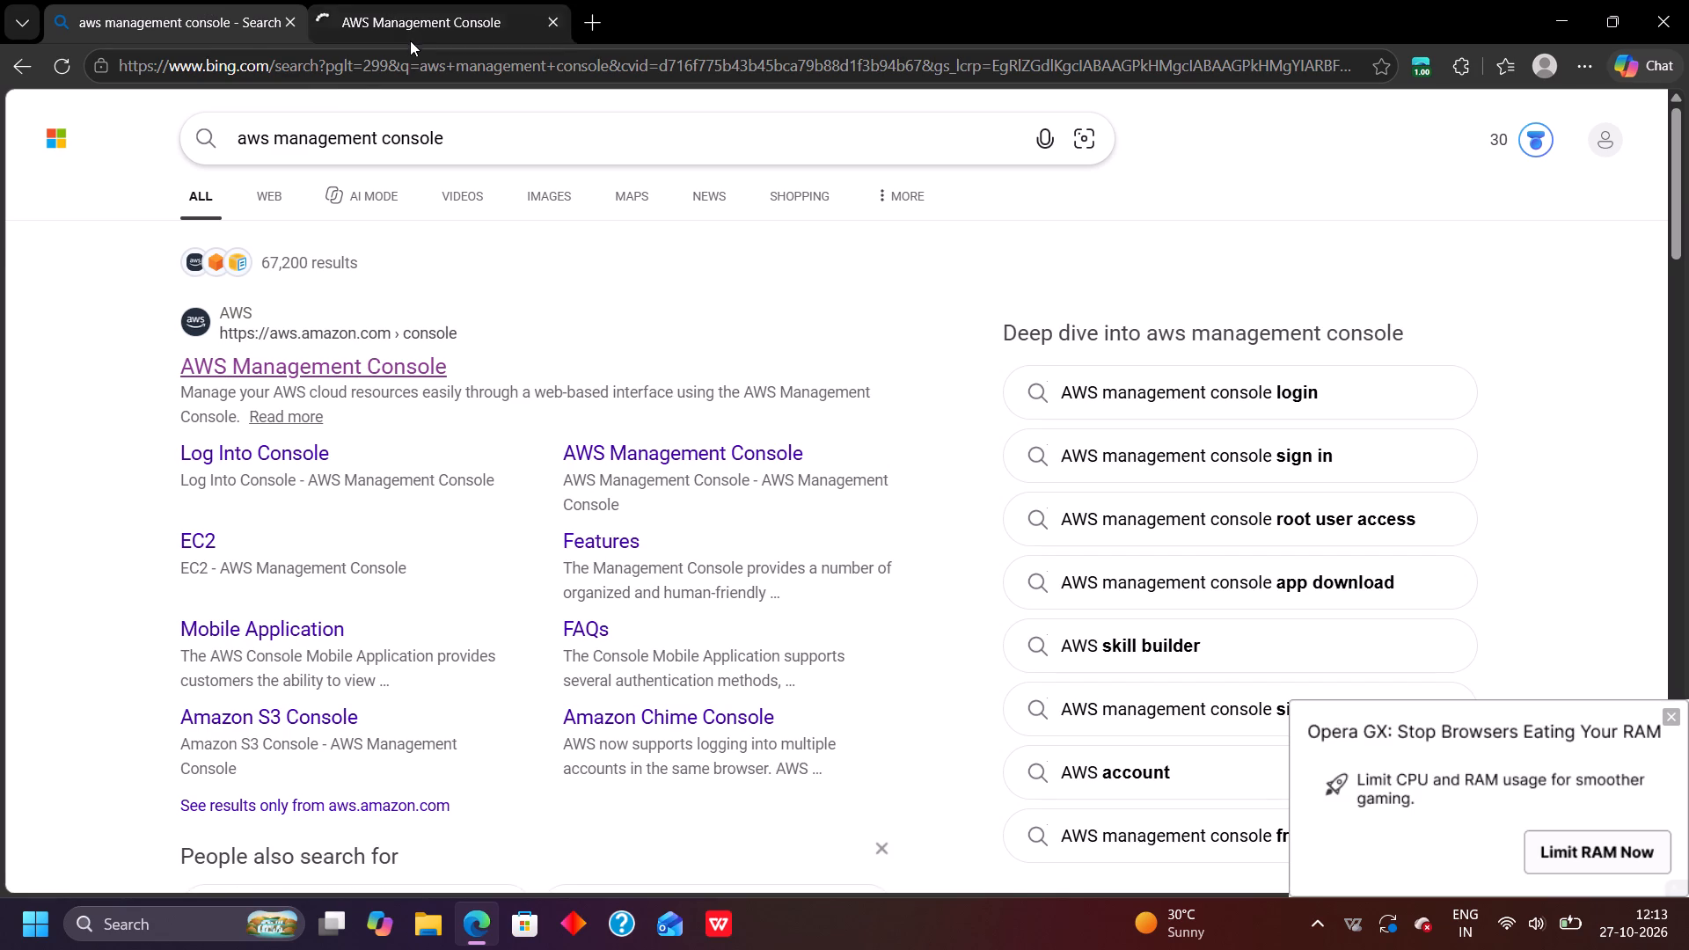
click(410, 40)
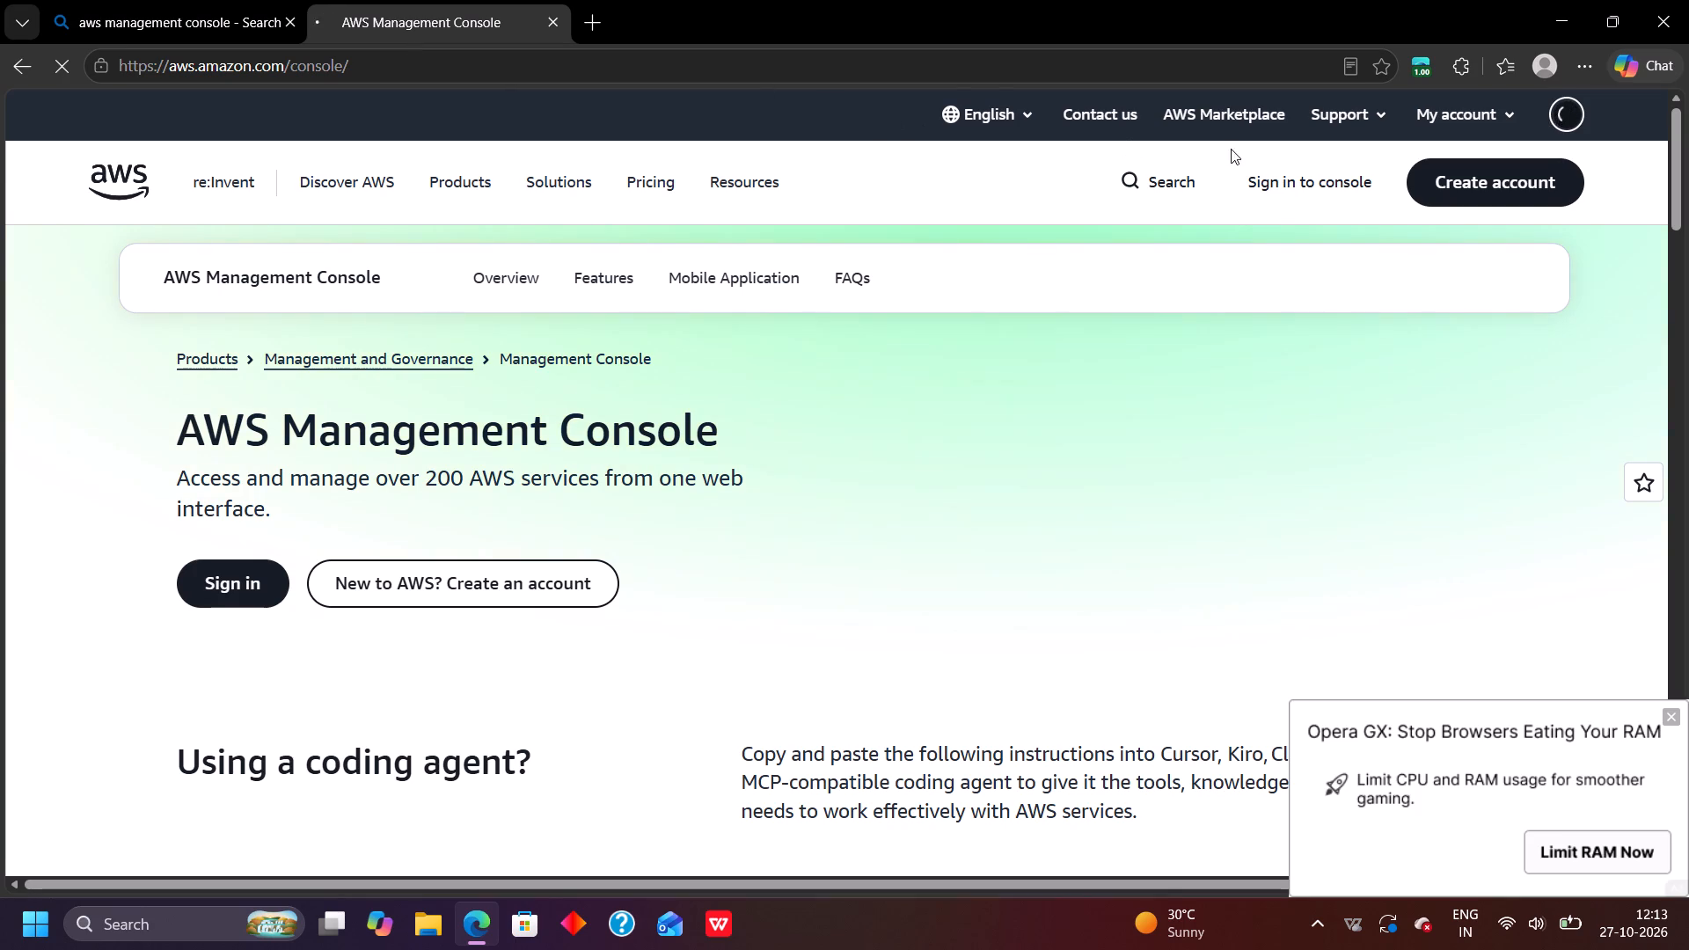
Go to the AWS console sign-in from the AWS Management Console page.
click(1286, 179)
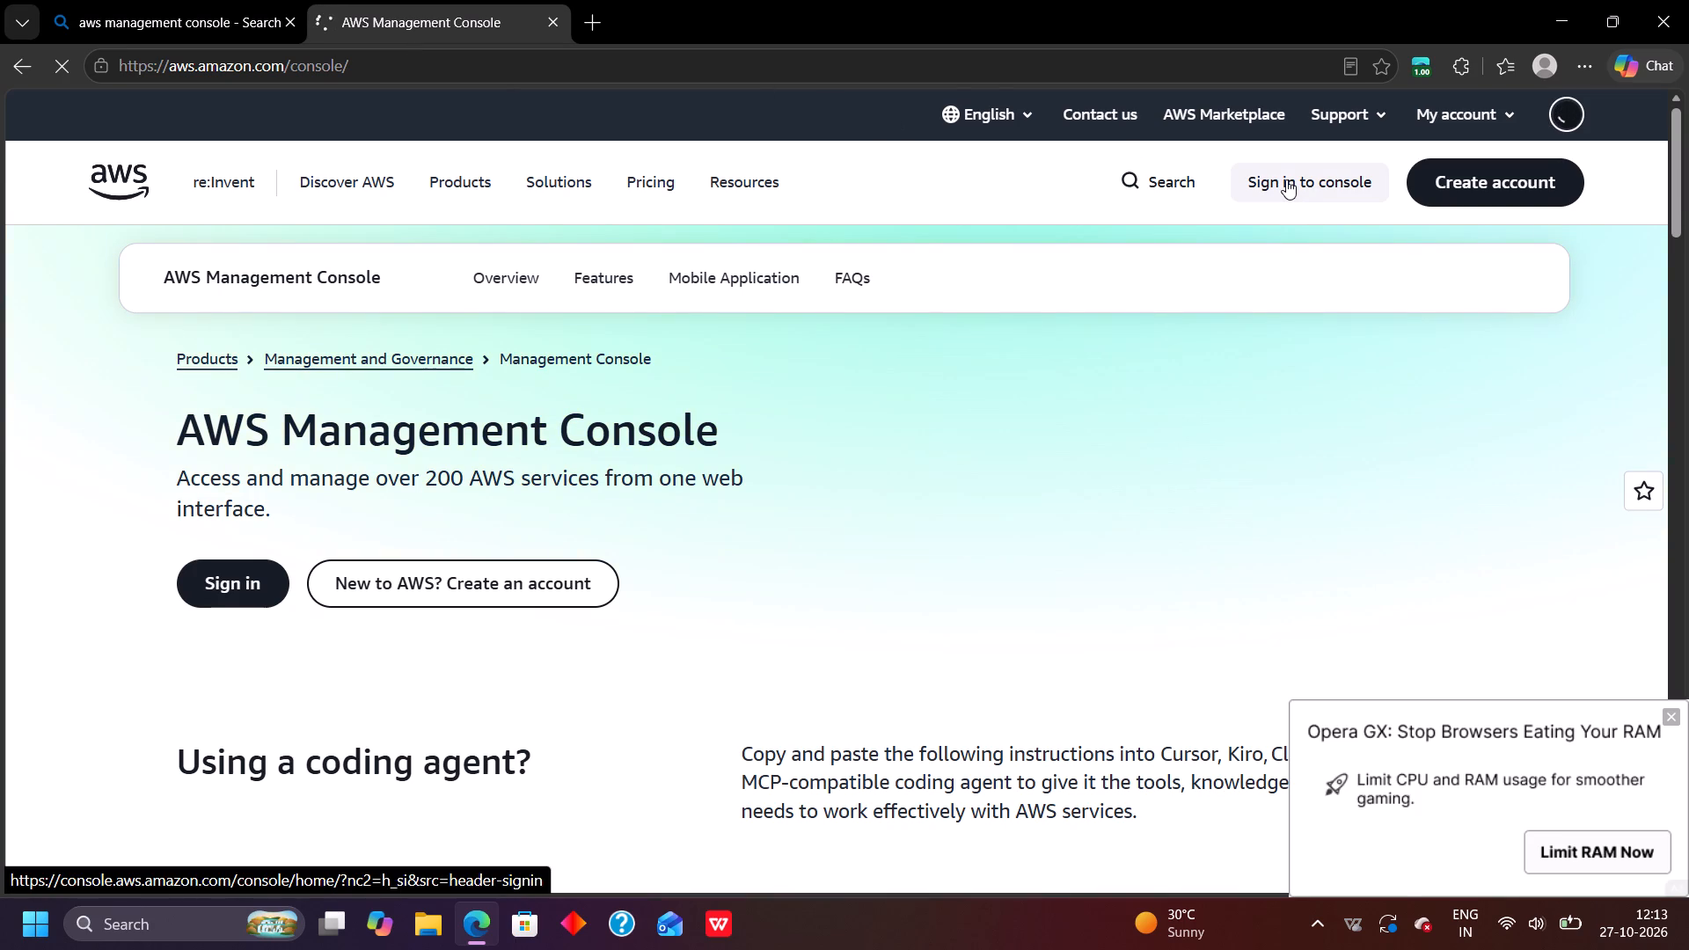
click(1305, 179)
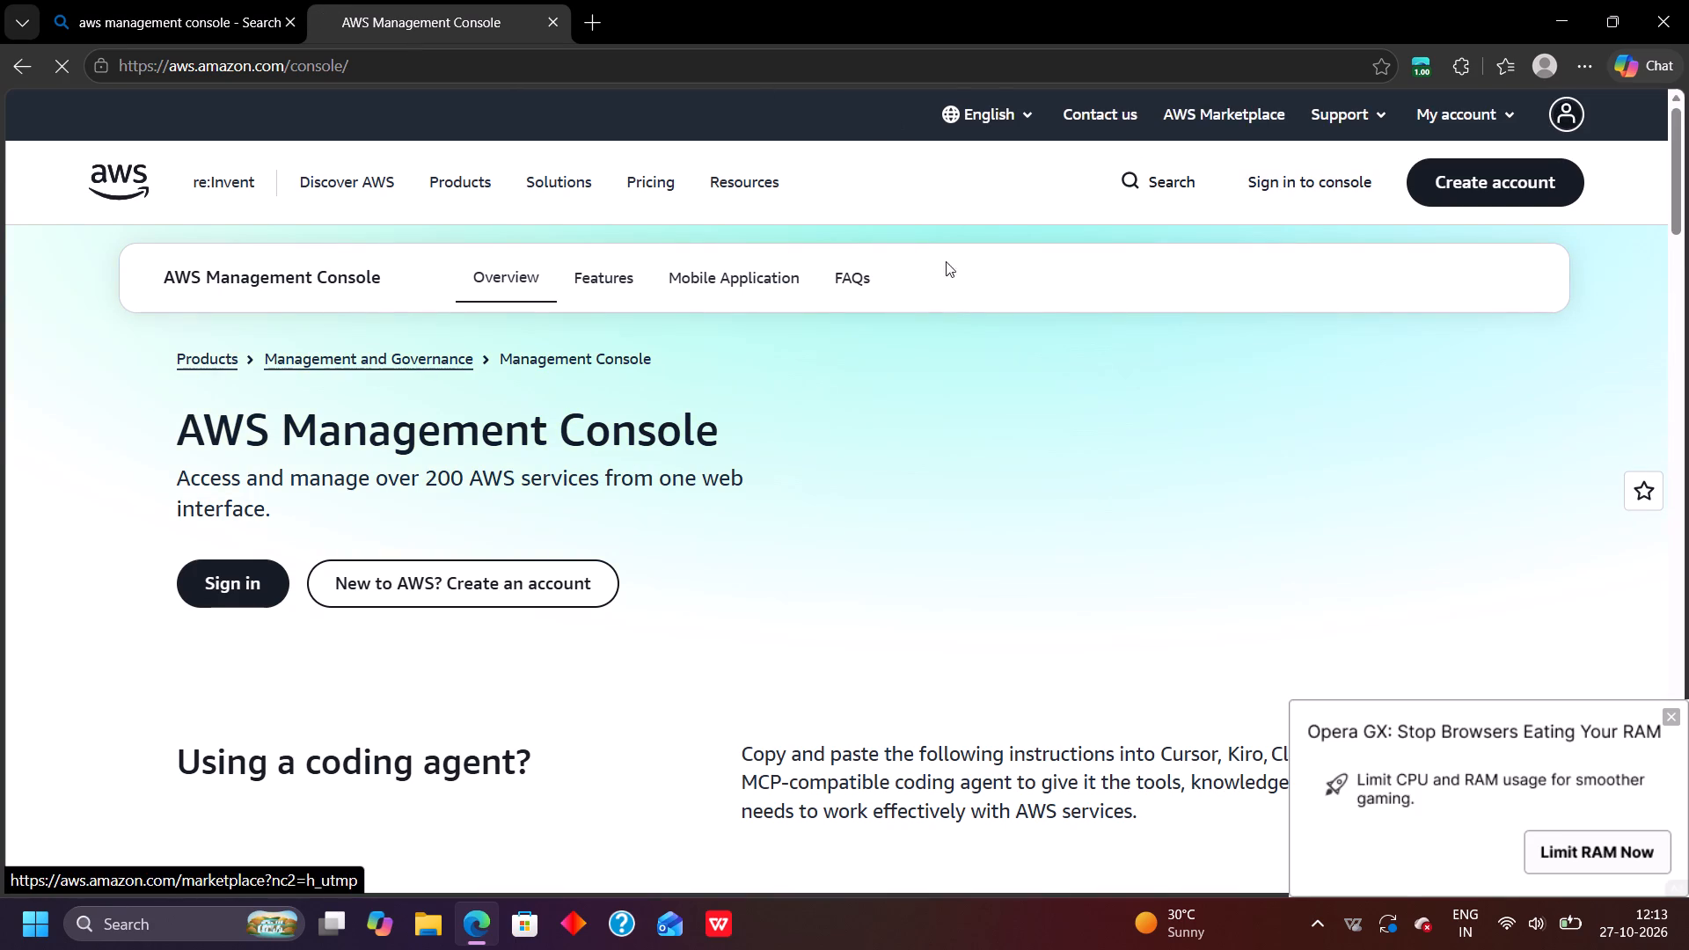
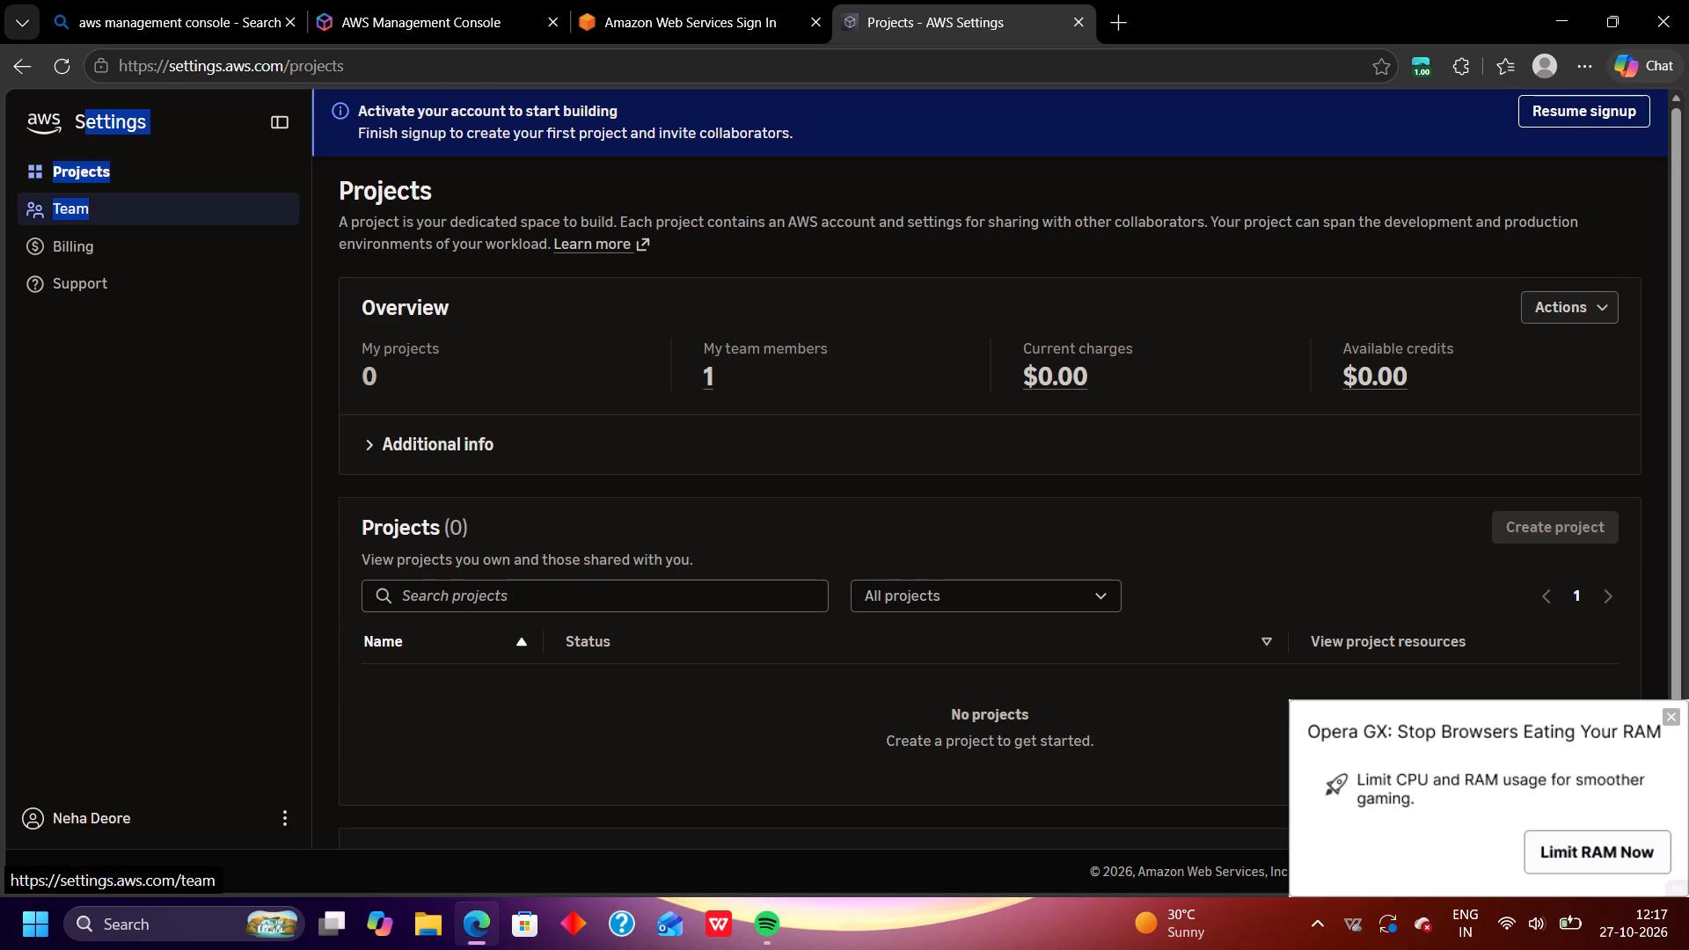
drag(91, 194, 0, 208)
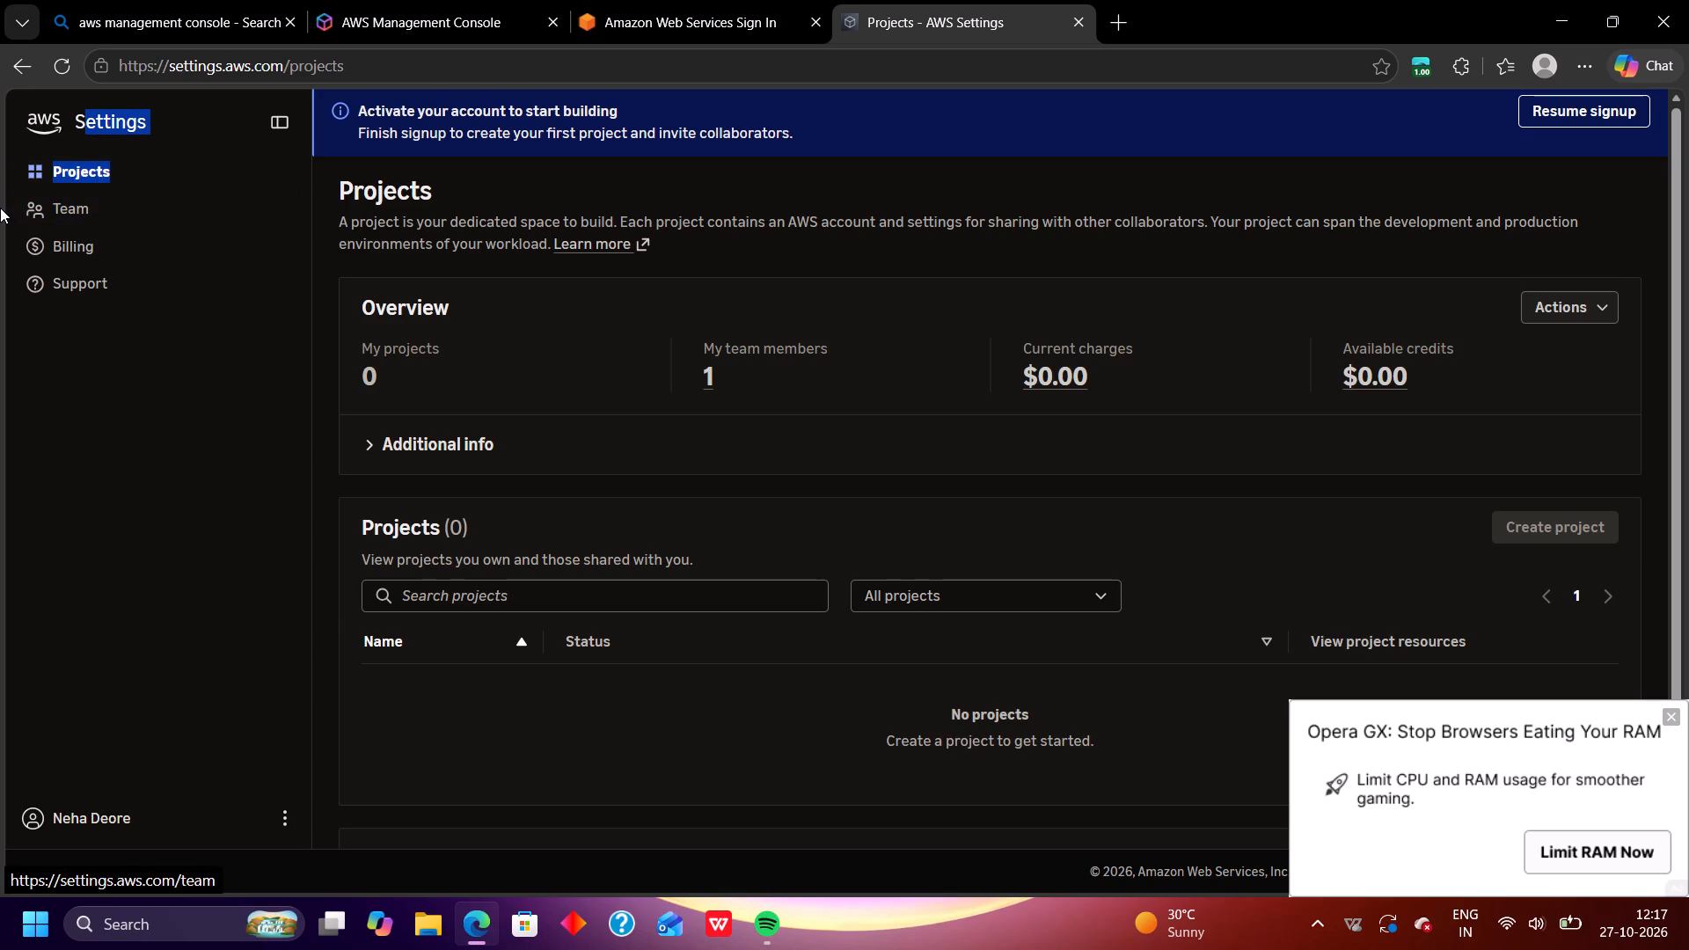
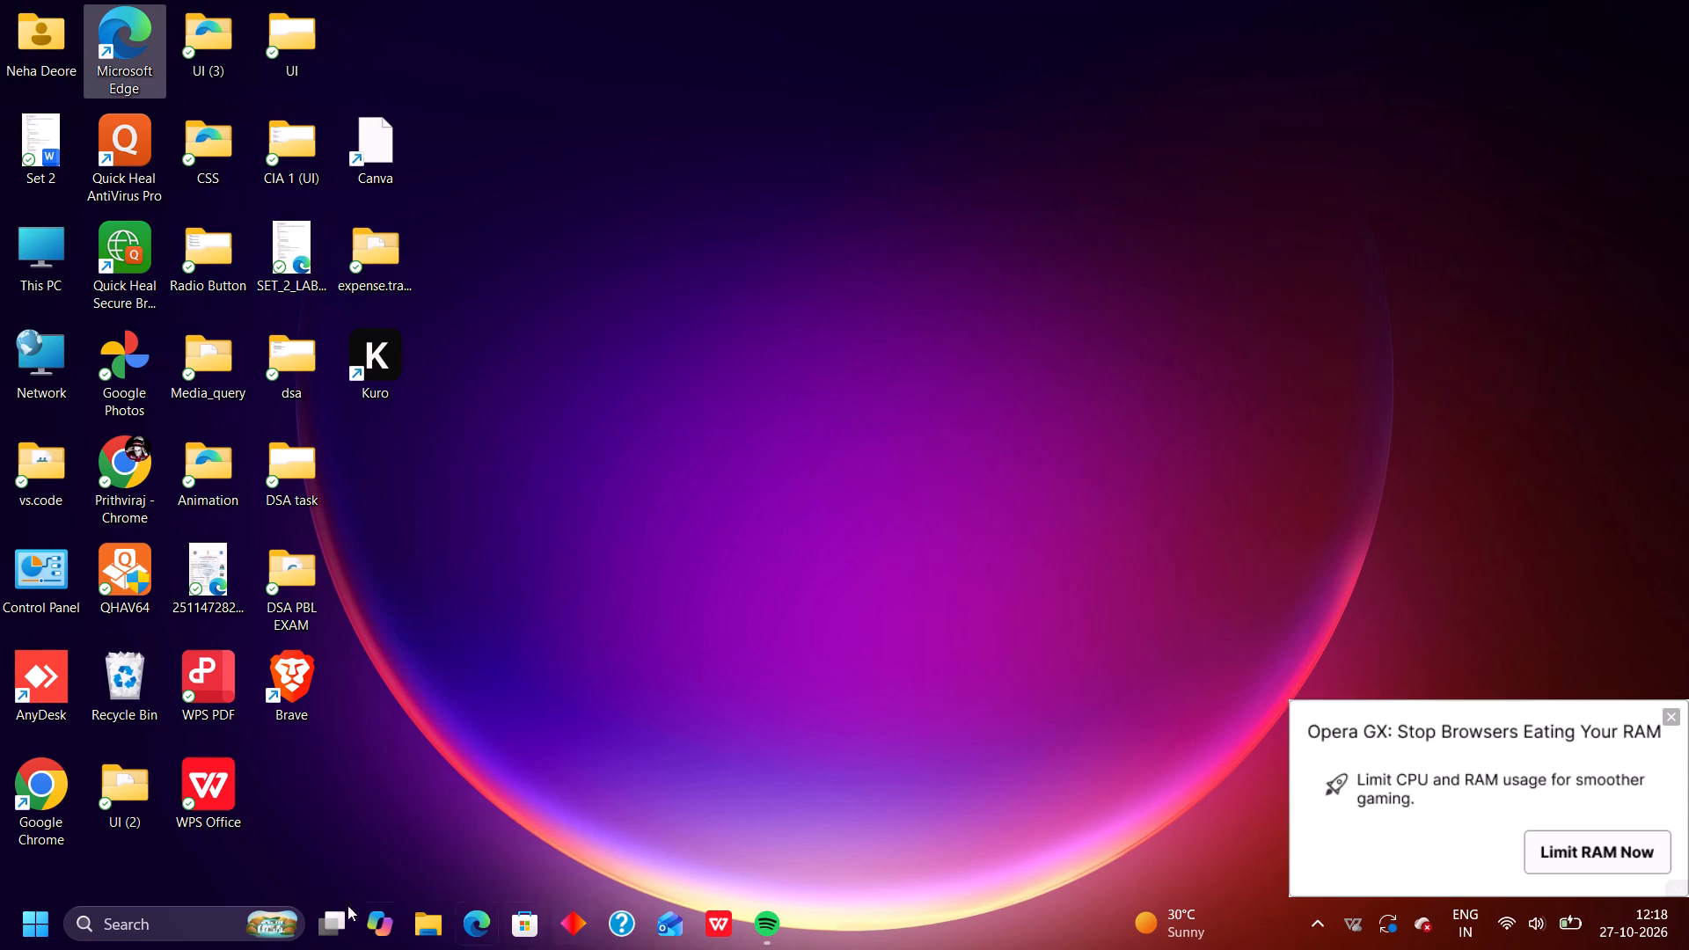
Launch Google Chrome with the personal profile labelled Neha.
double_click(17, 836)
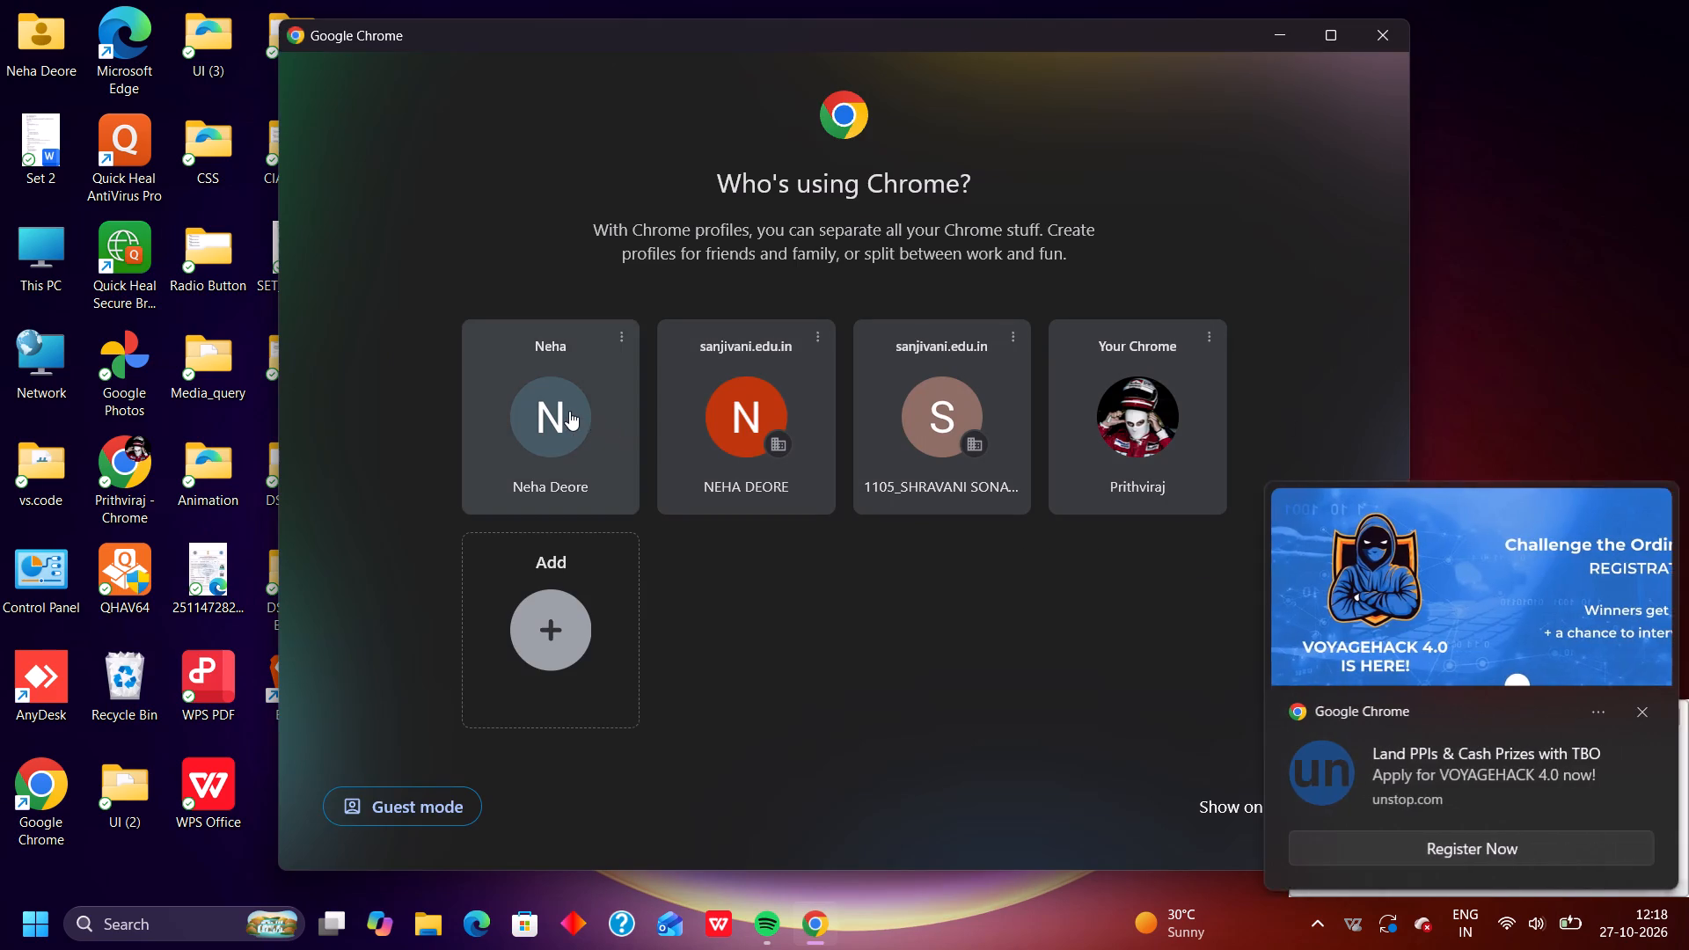
click(569, 411)
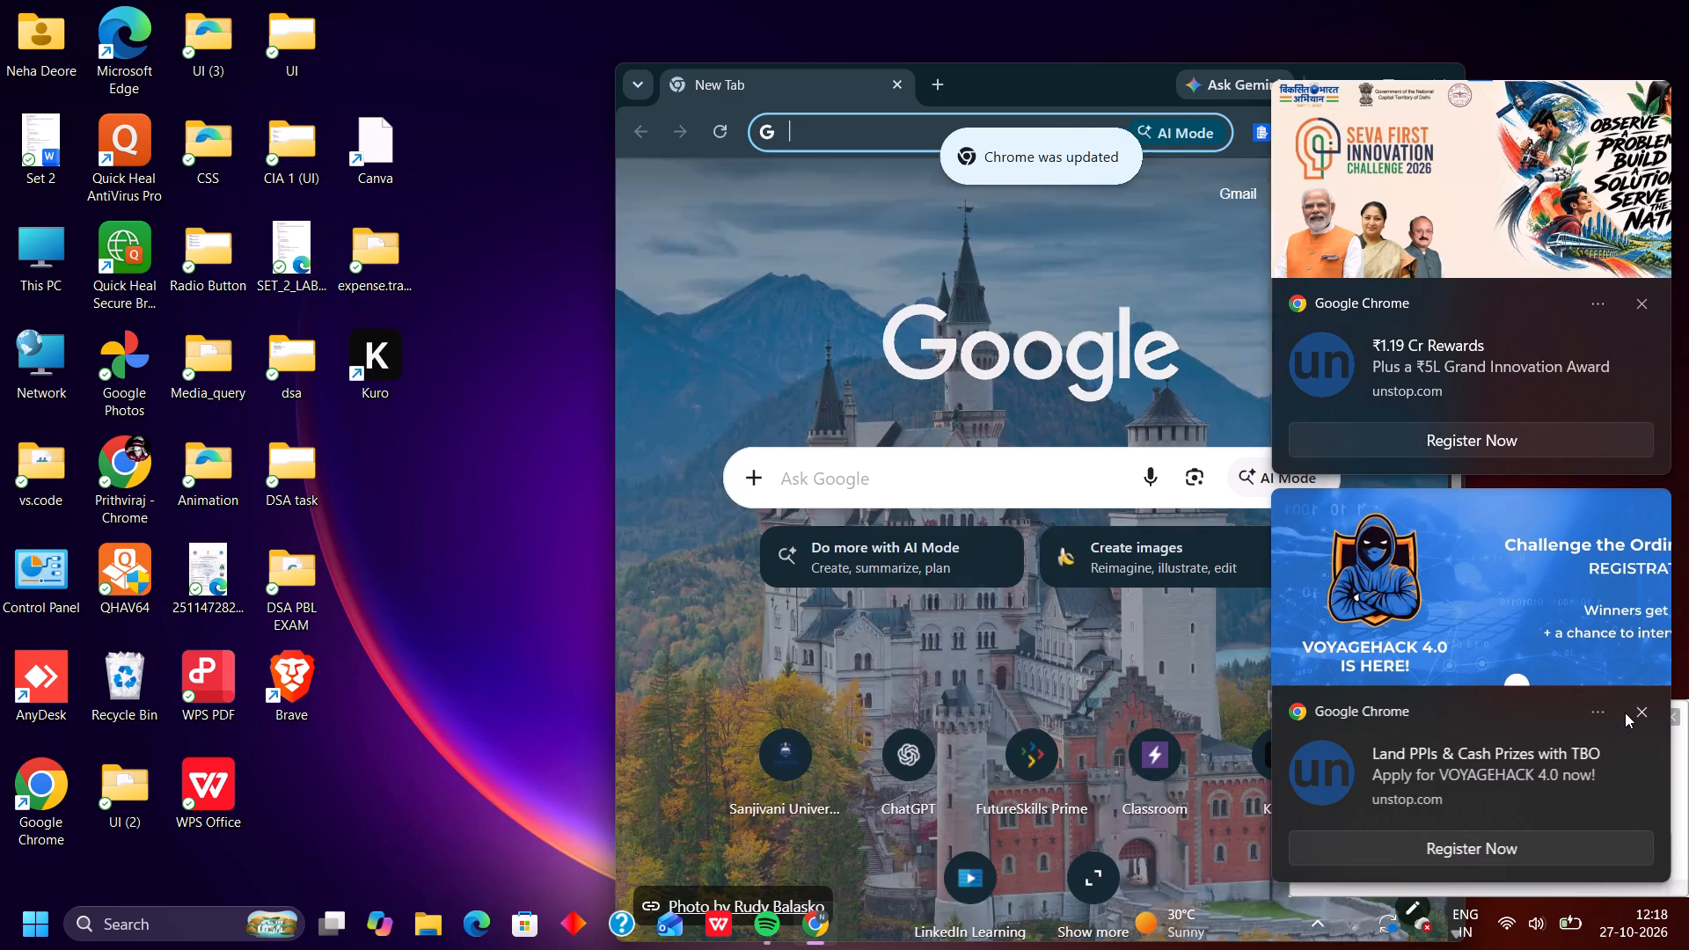
Dismiss the two unstop.com notifications and the Opera GX advertisement covering the browser window.
click(1644, 709)
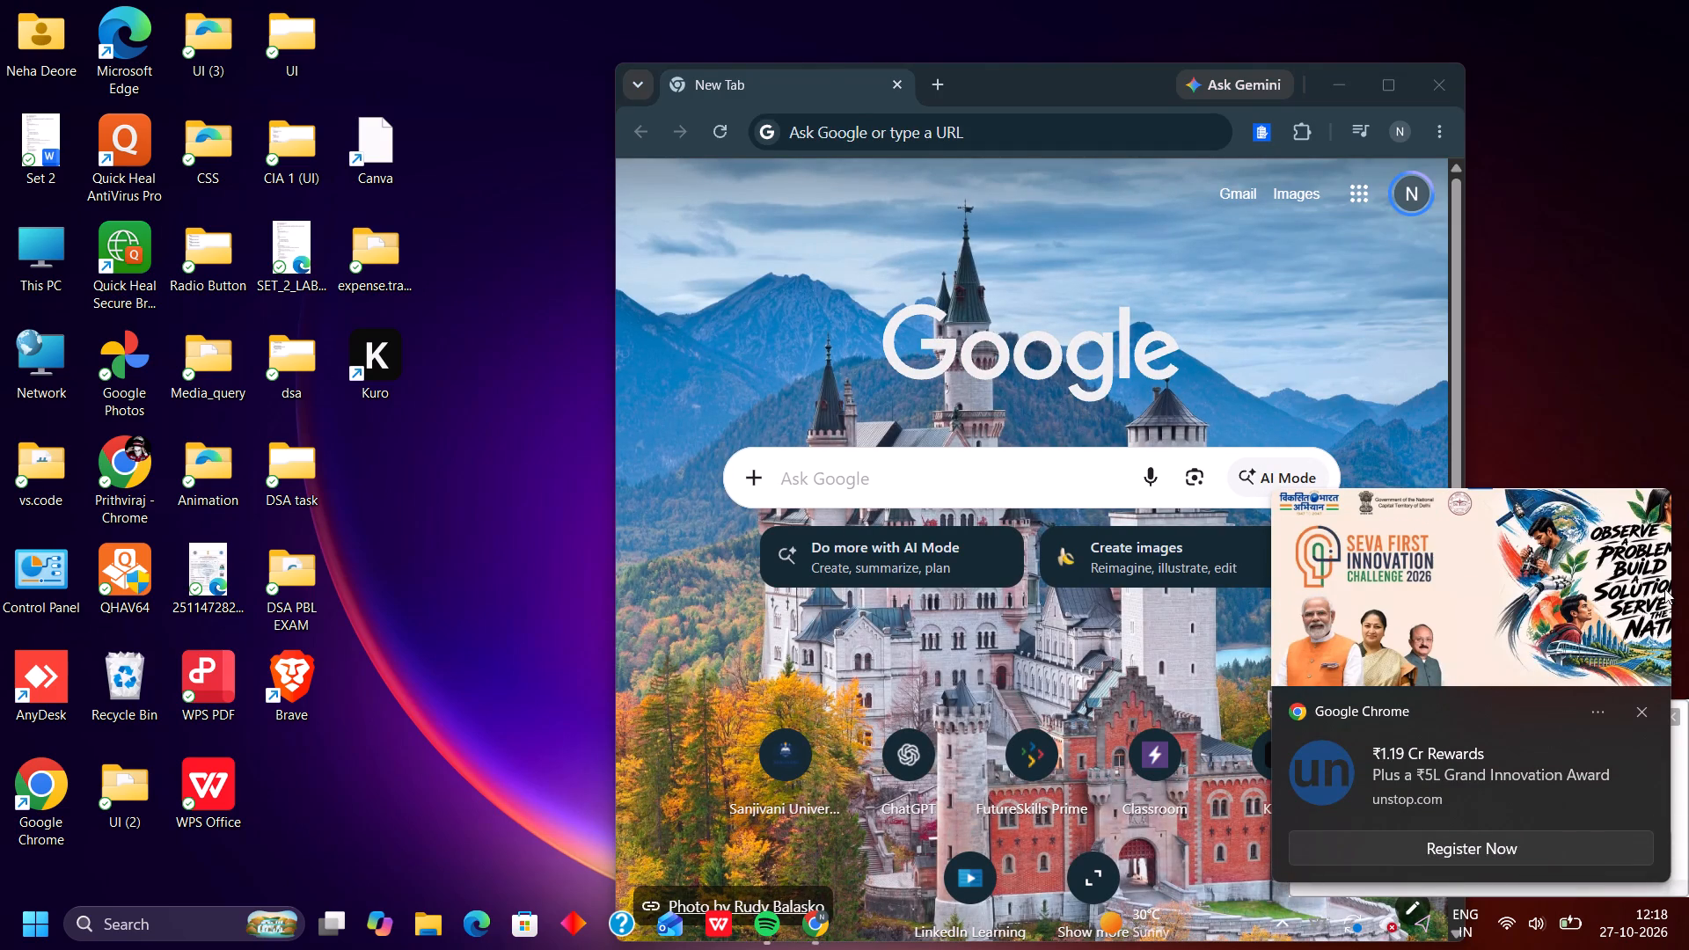
click(1636, 711)
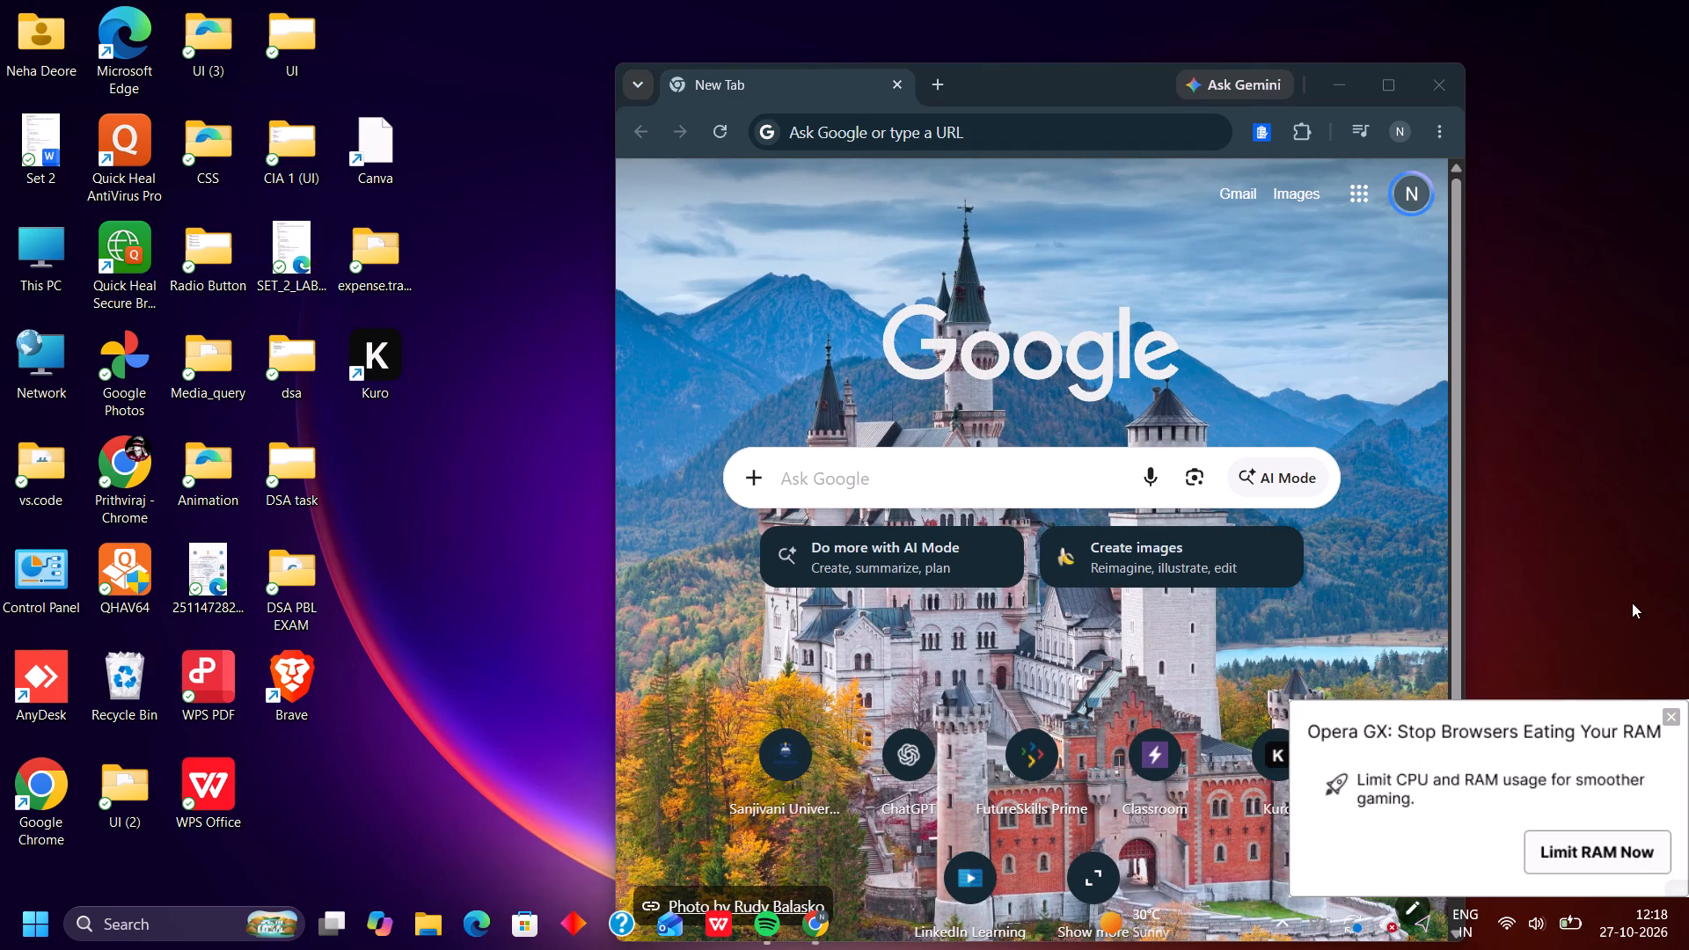
click(1672, 708)
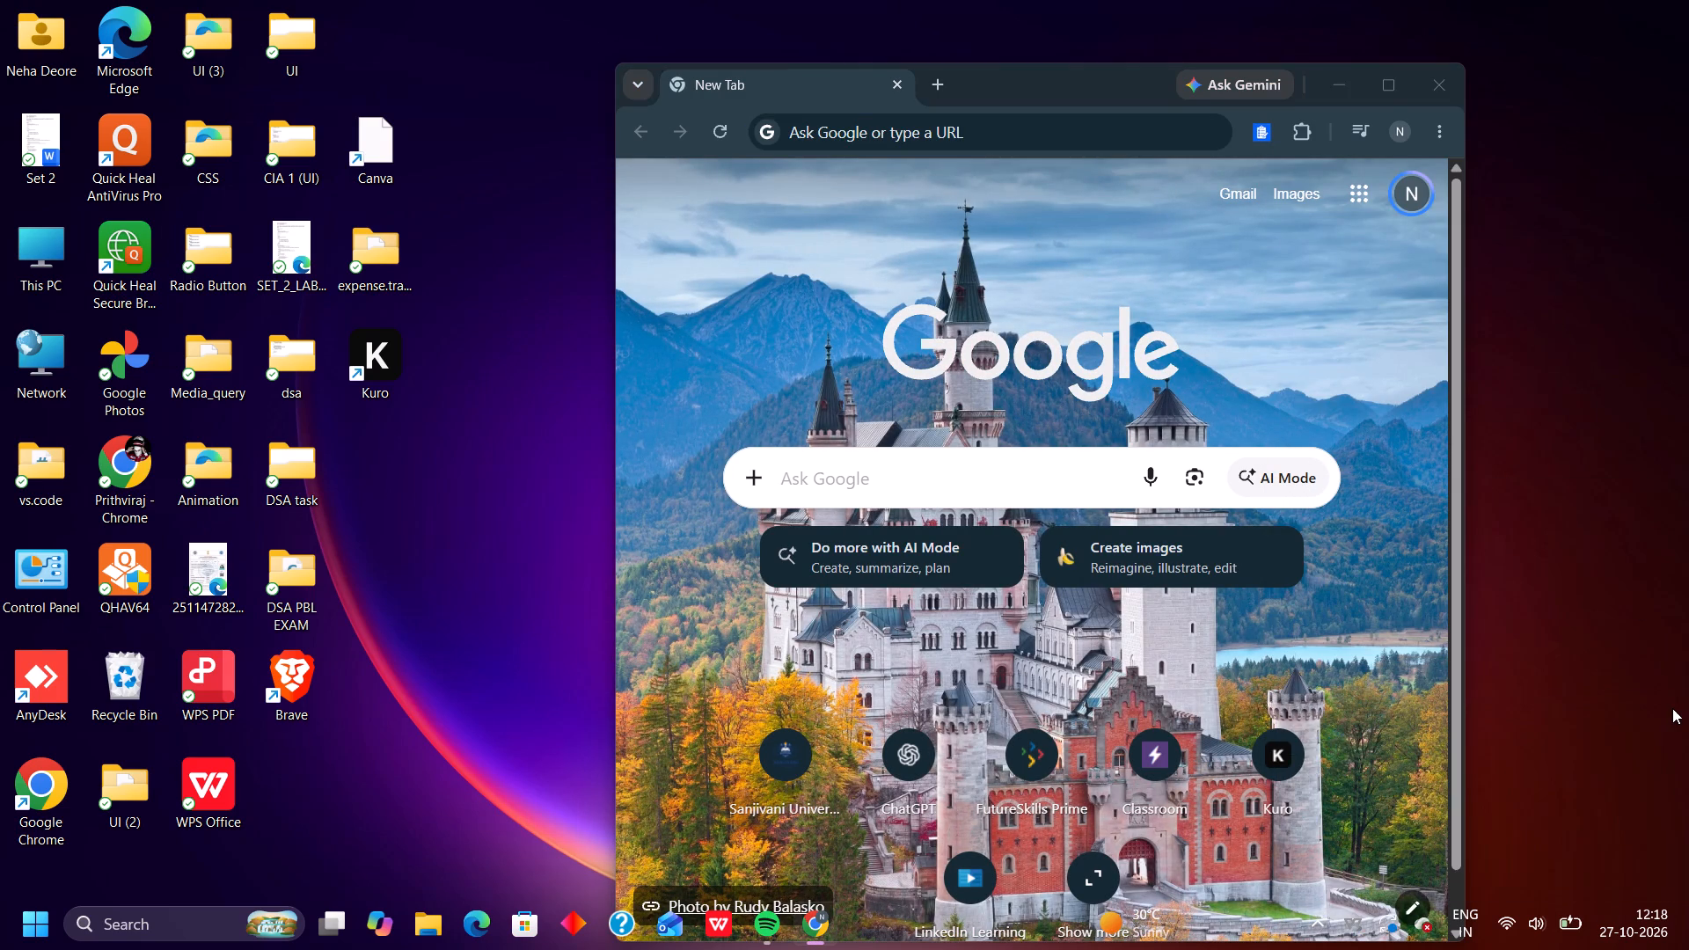
Maximize the browser window and search the web for "aws".
click(1376, 77)
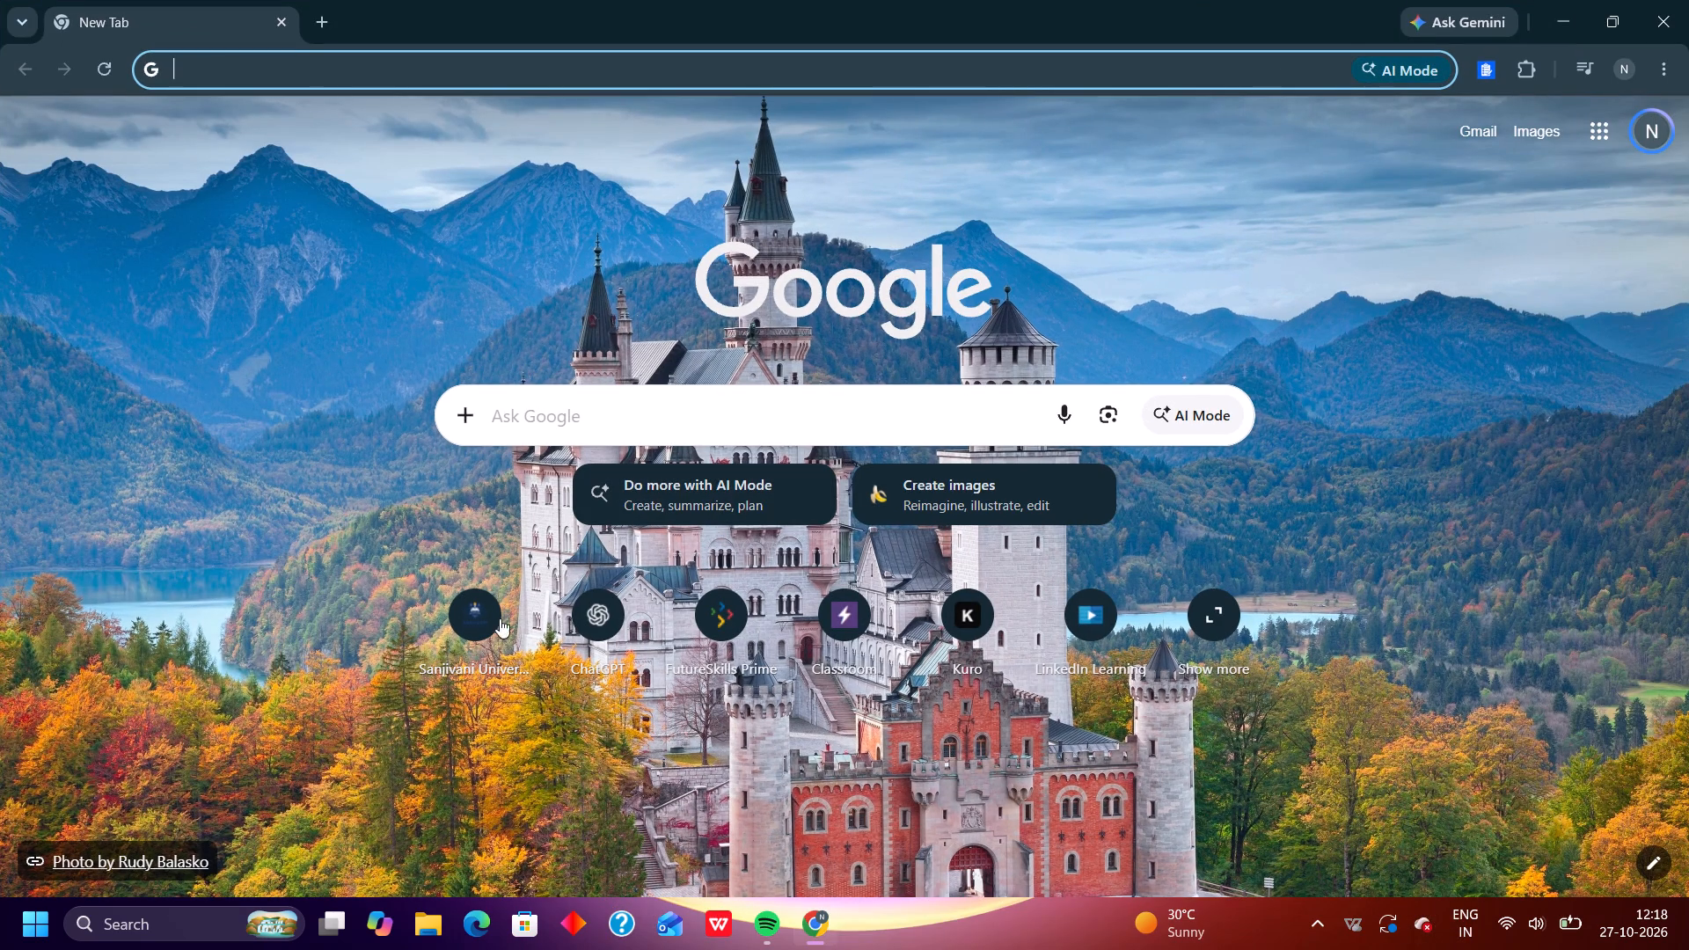
text(aws)
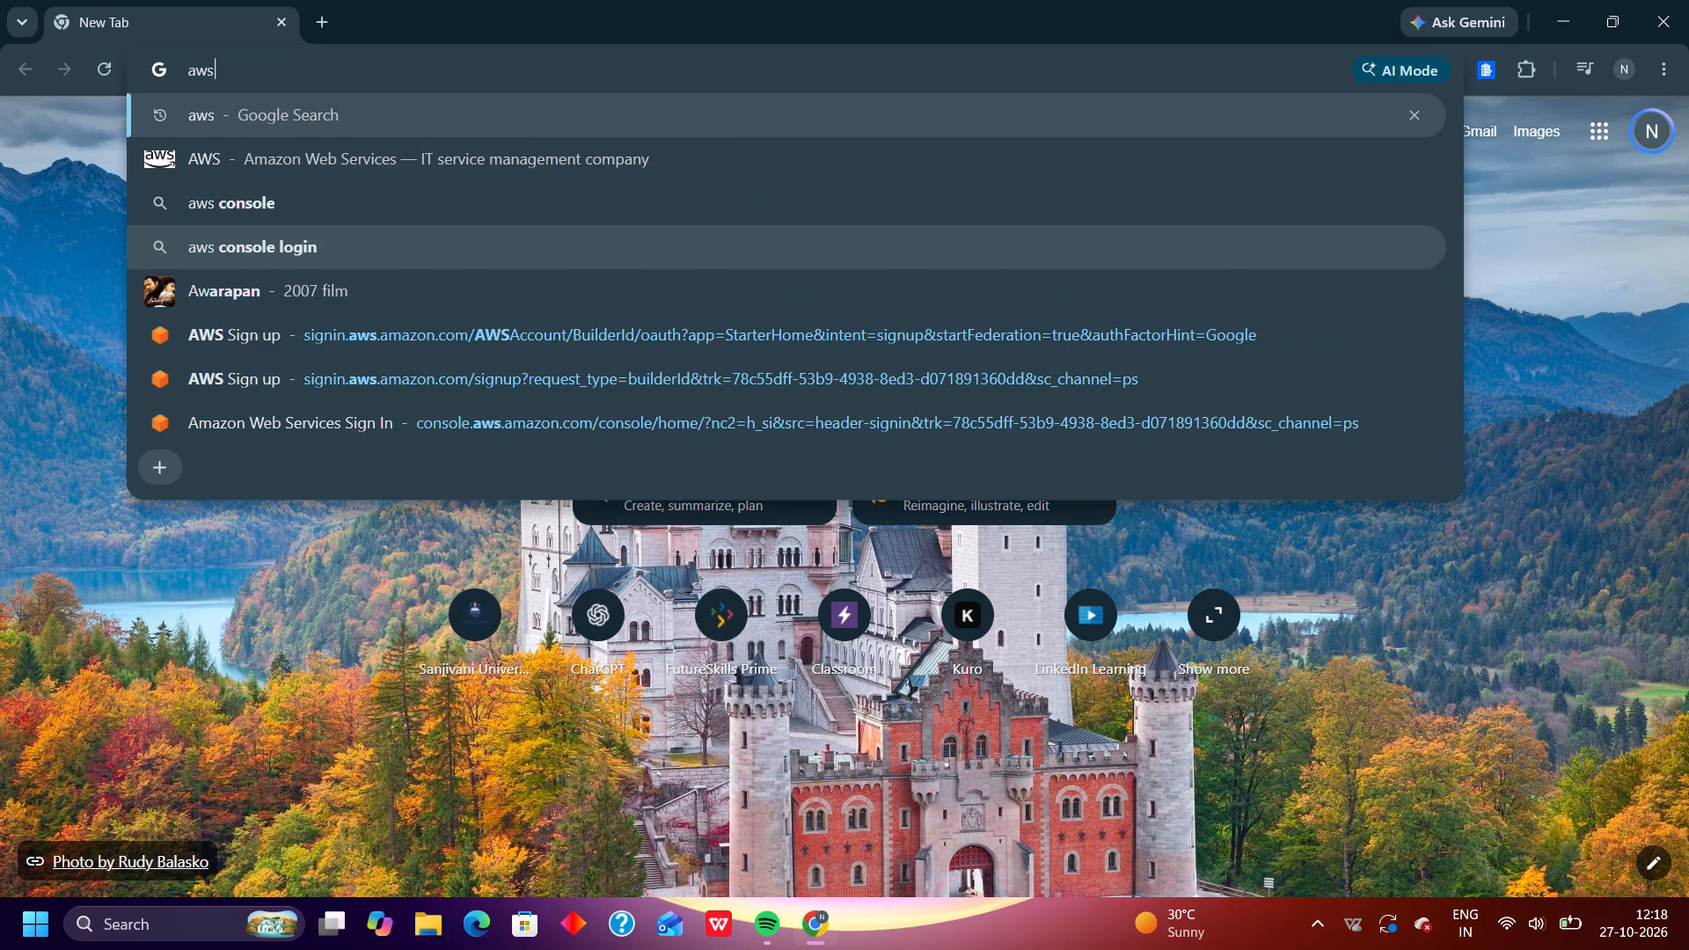
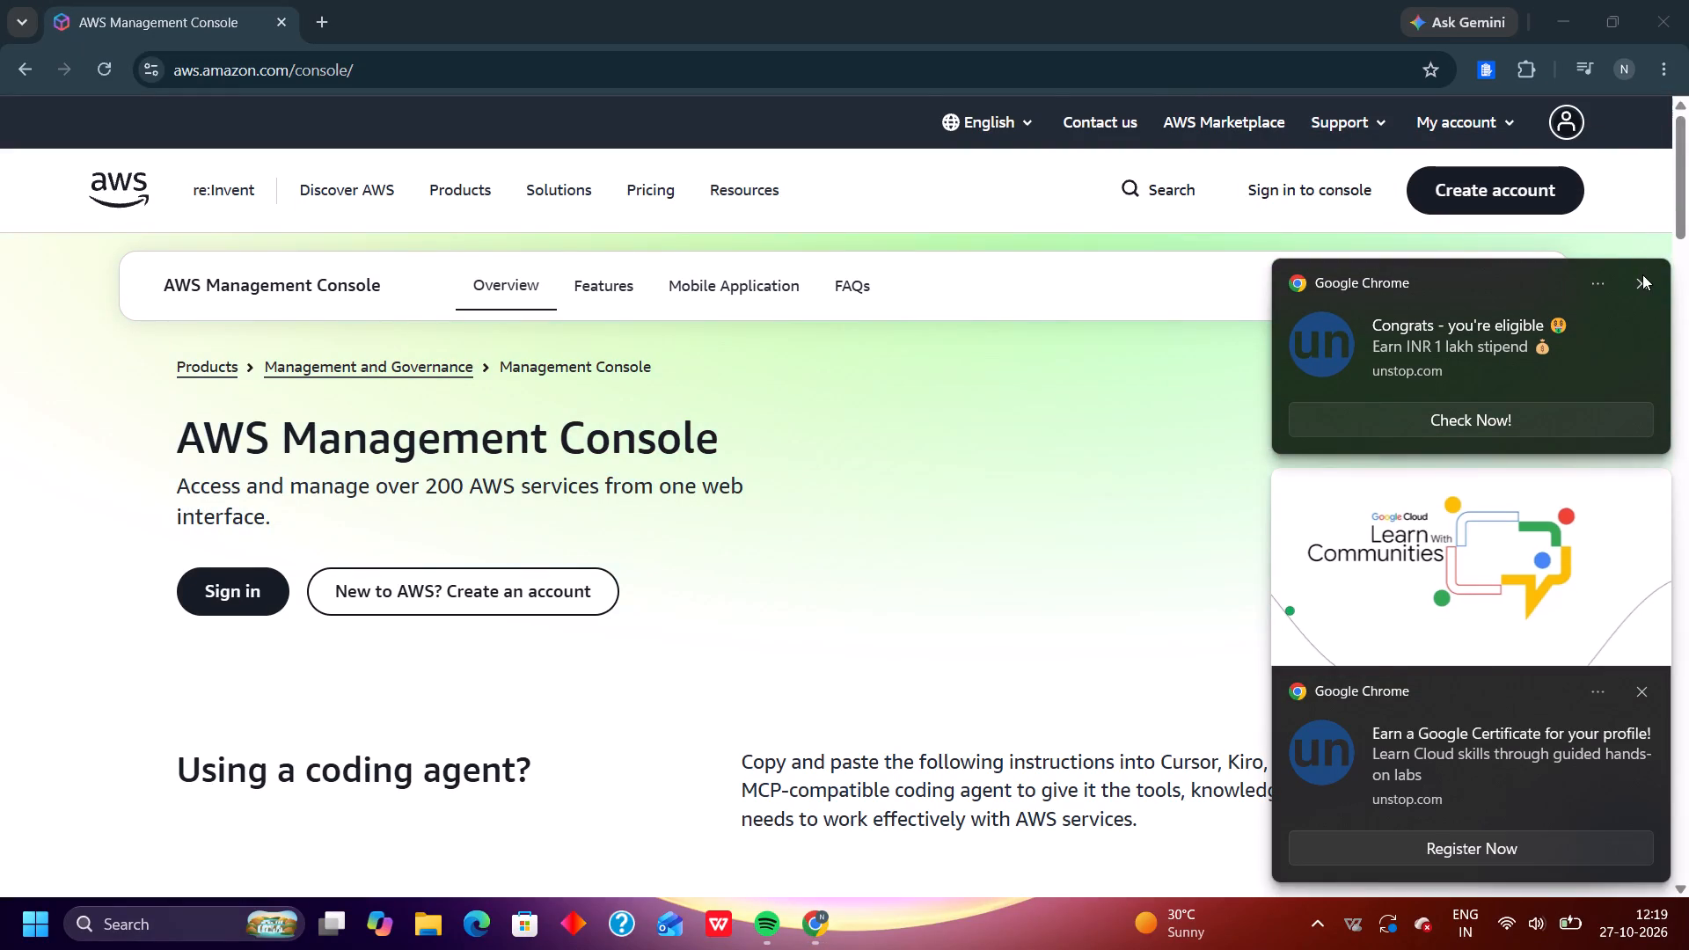
Dismiss the two unstop.com notifications covering the AWS Management Console page.
click(1642, 275)
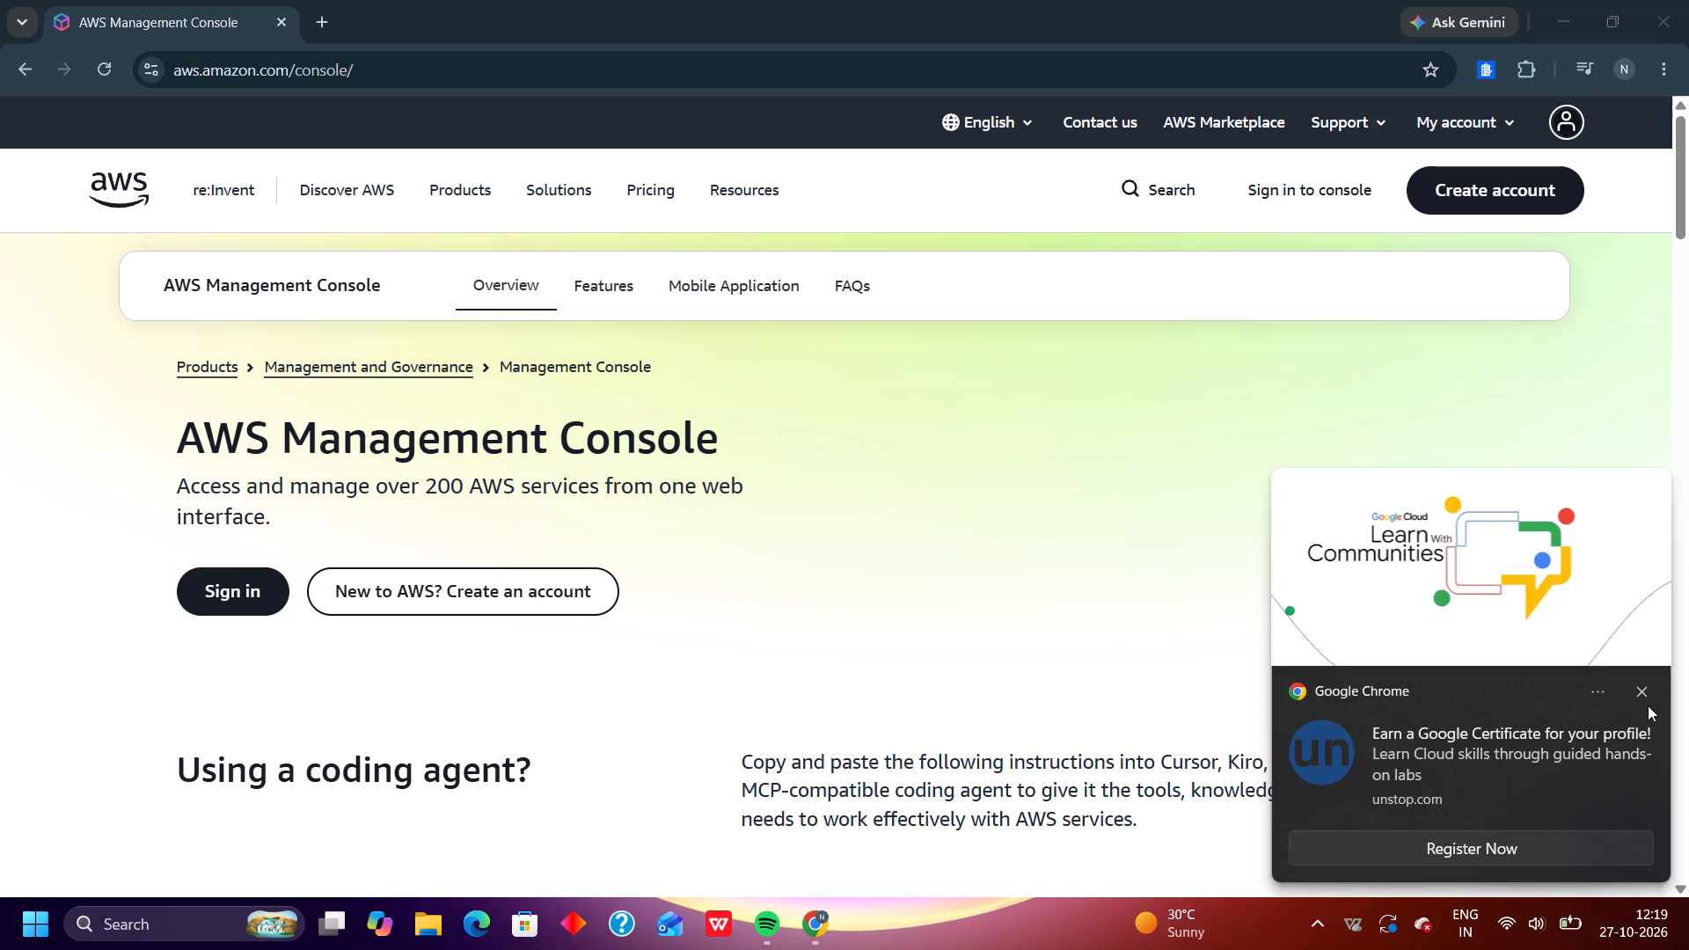
click(1642, 687)
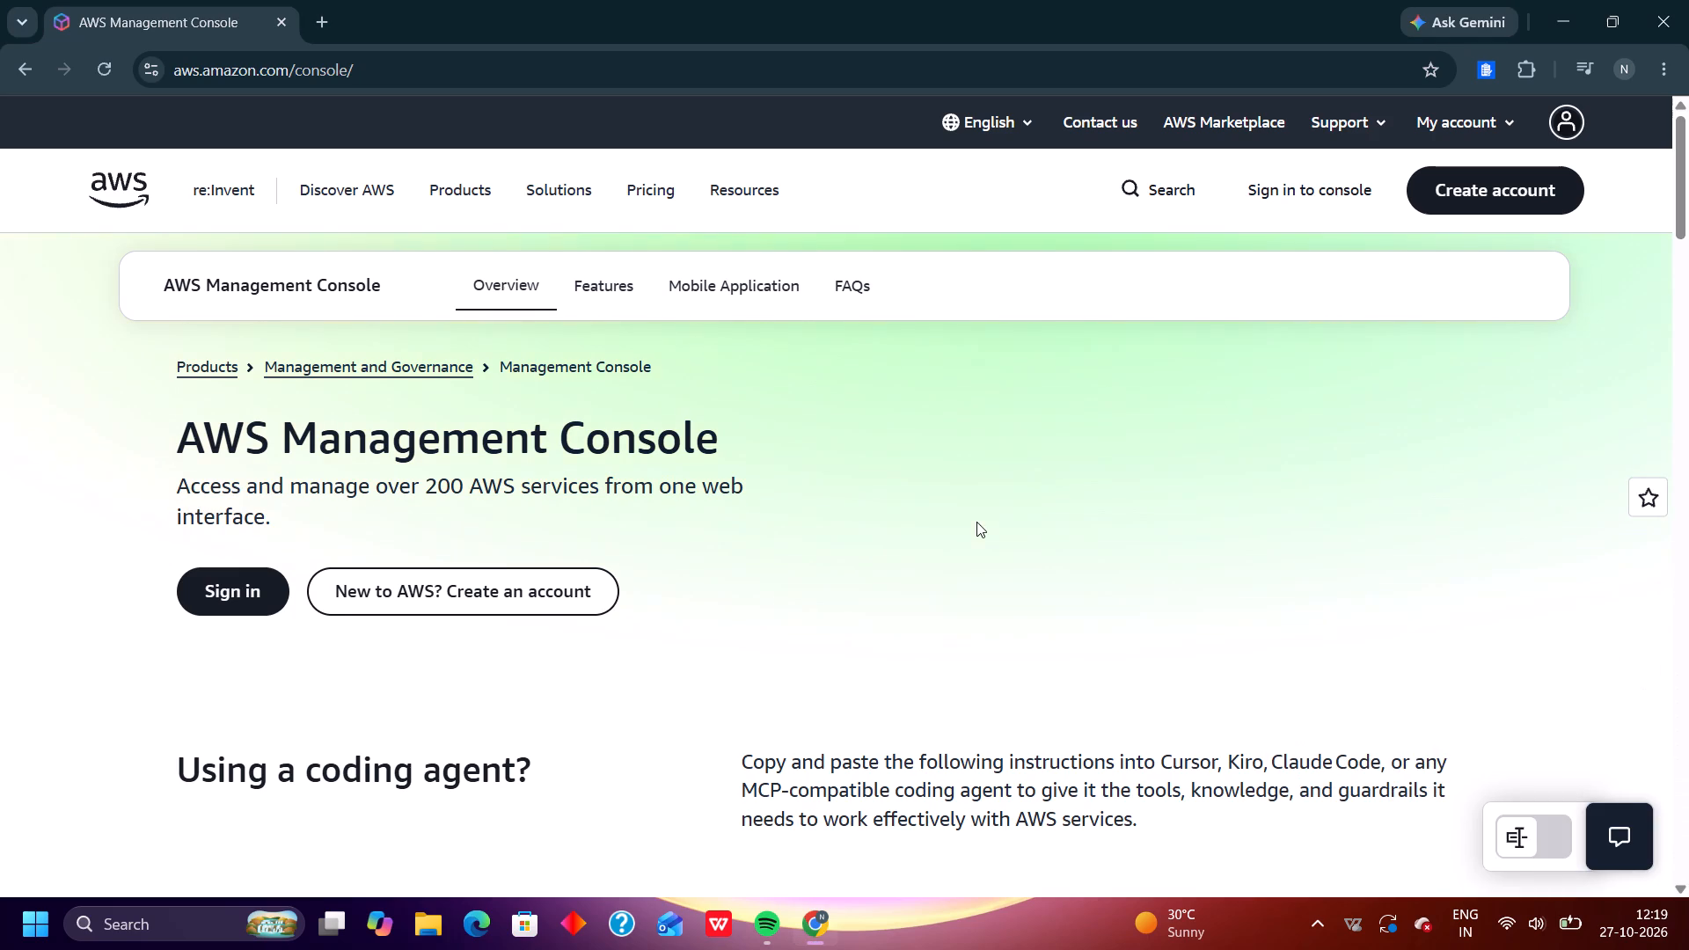
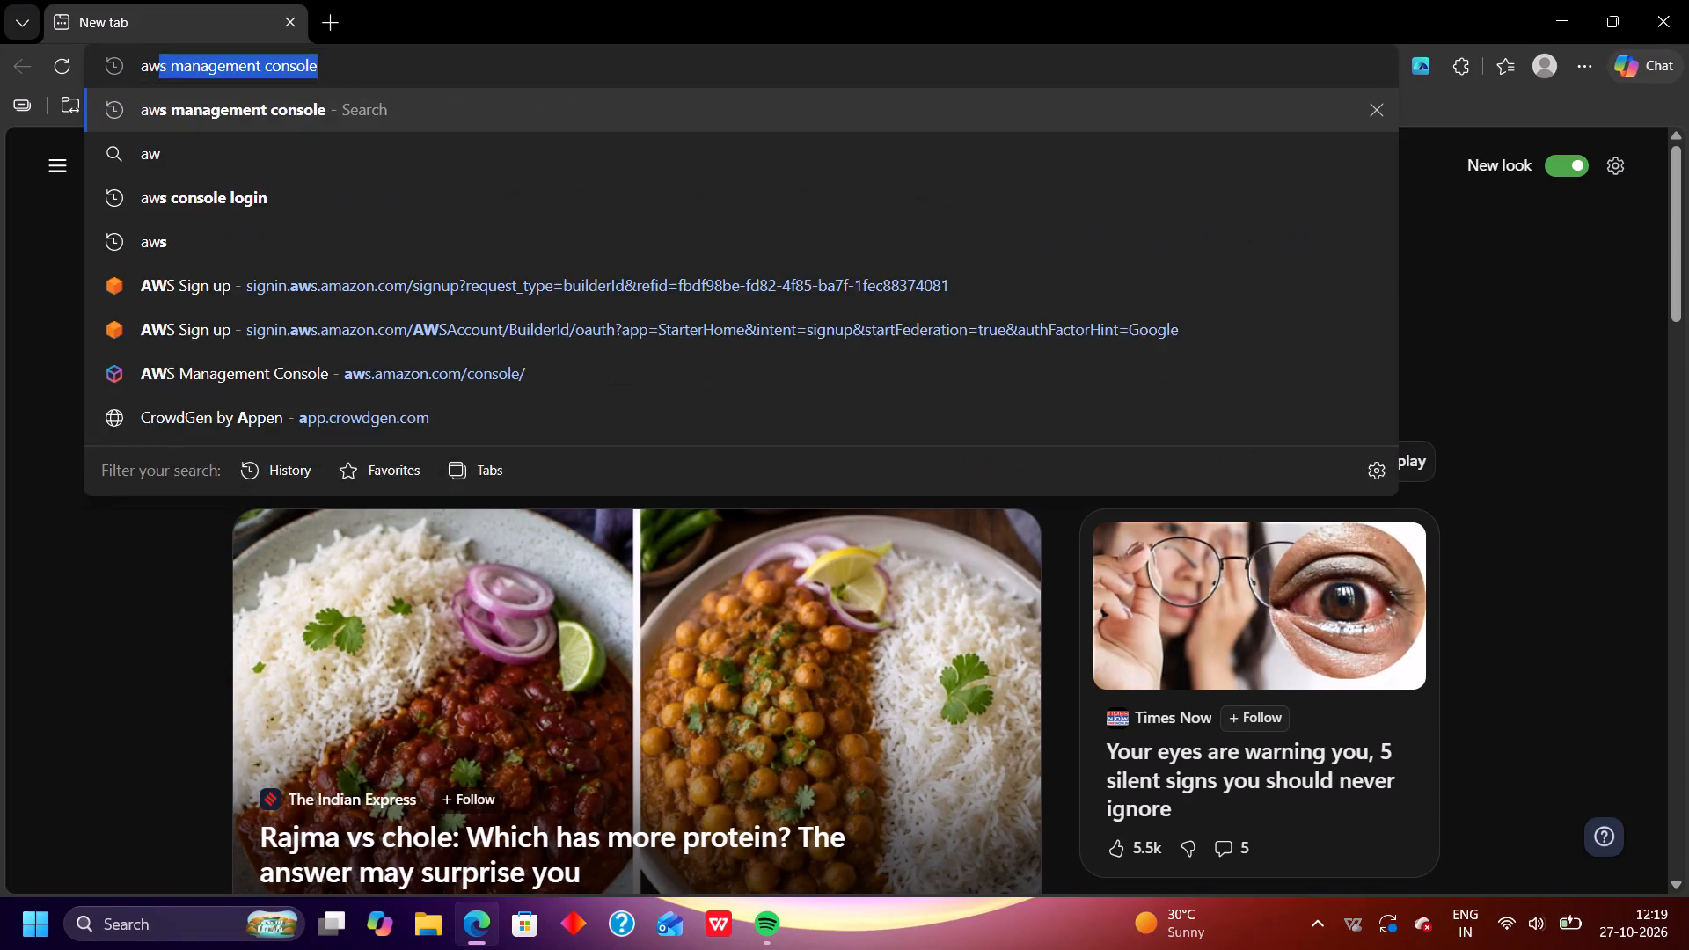
Enter a web search for "aws conso" in the new Microsoft Edge tab to find the AWS console login.
text(s conso)
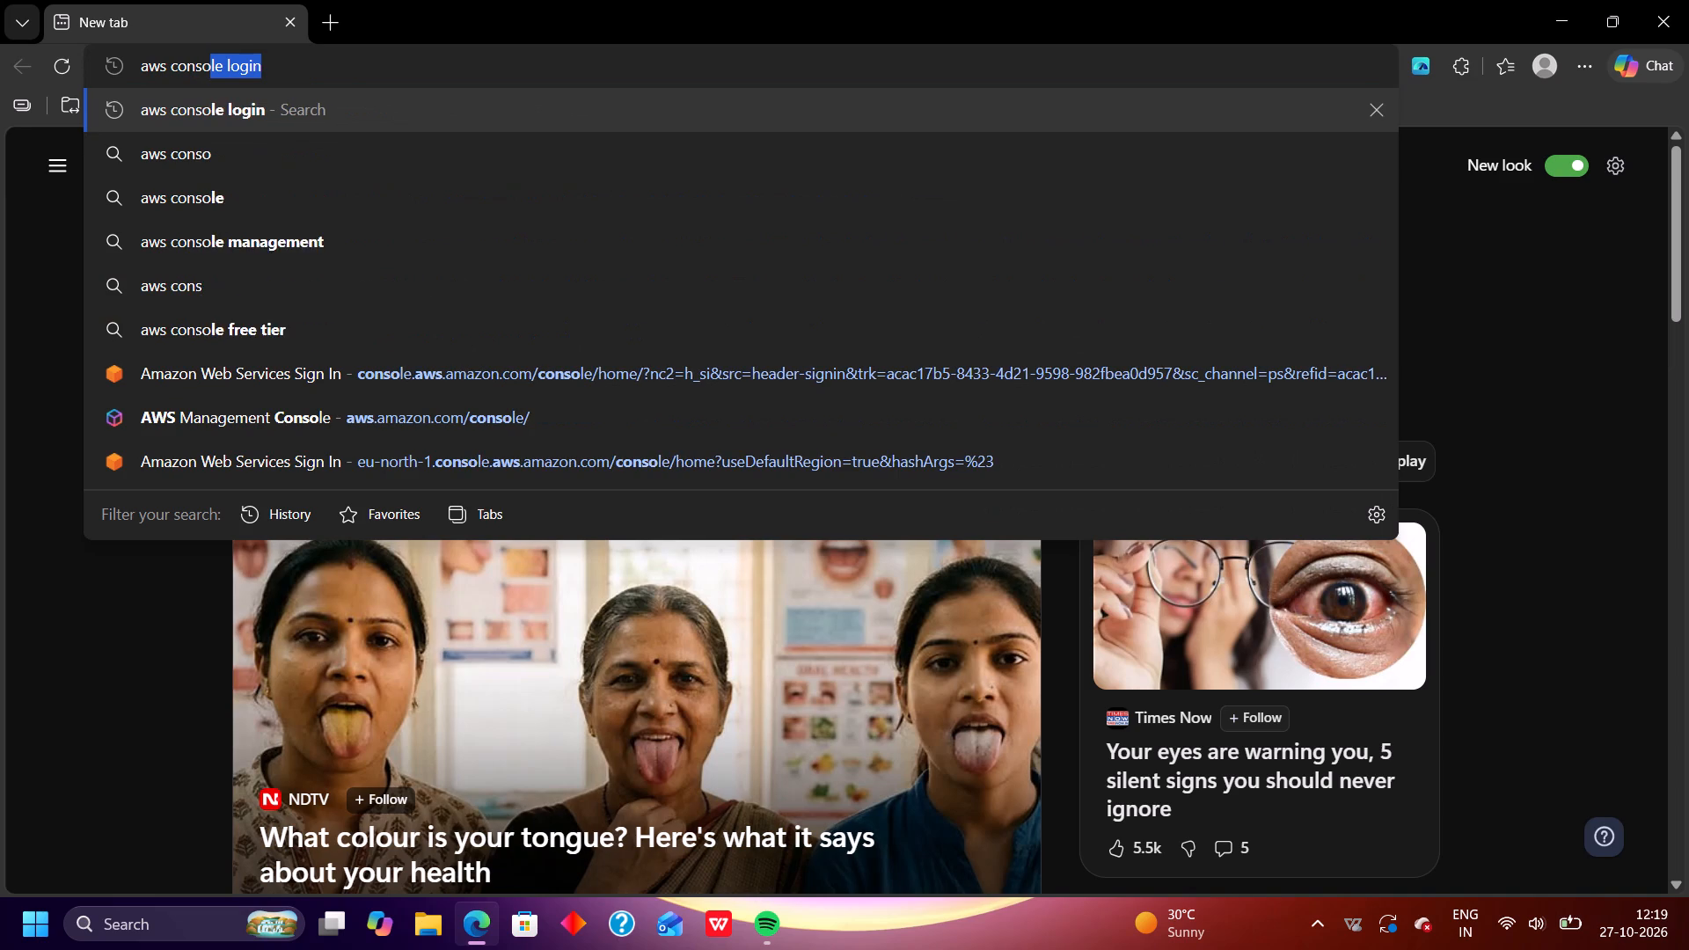
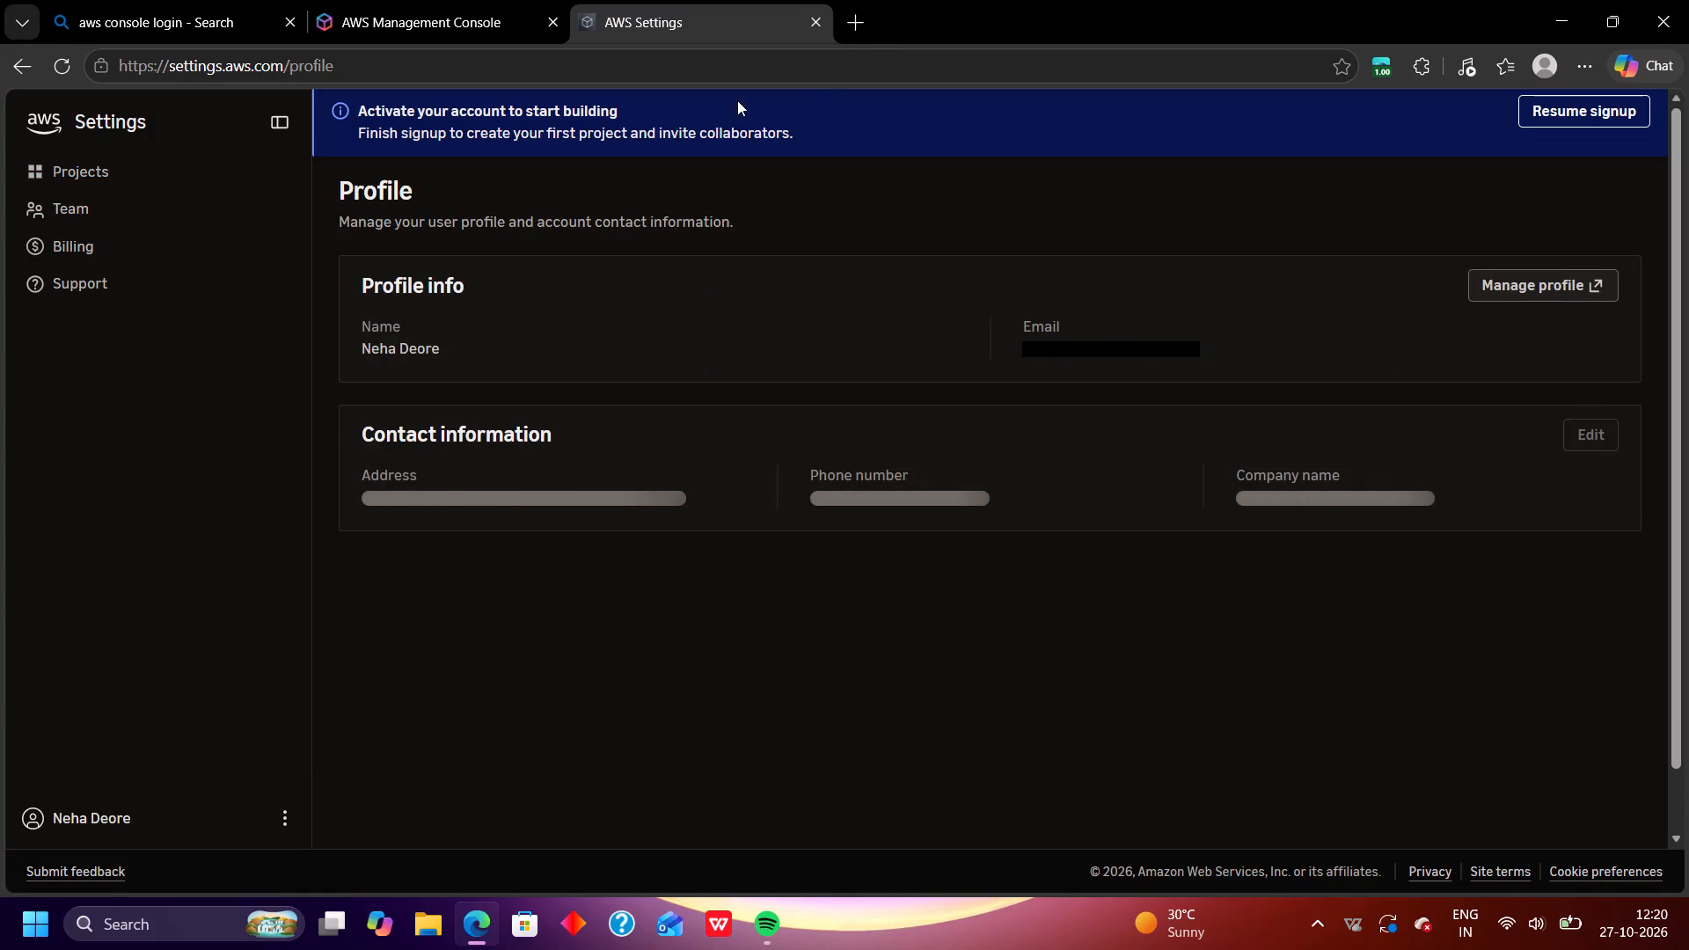
Close the AWS Settings profile tab, and close the browser window with the remaining AWS console tabs.
click(364, 706)
click(823, 18)
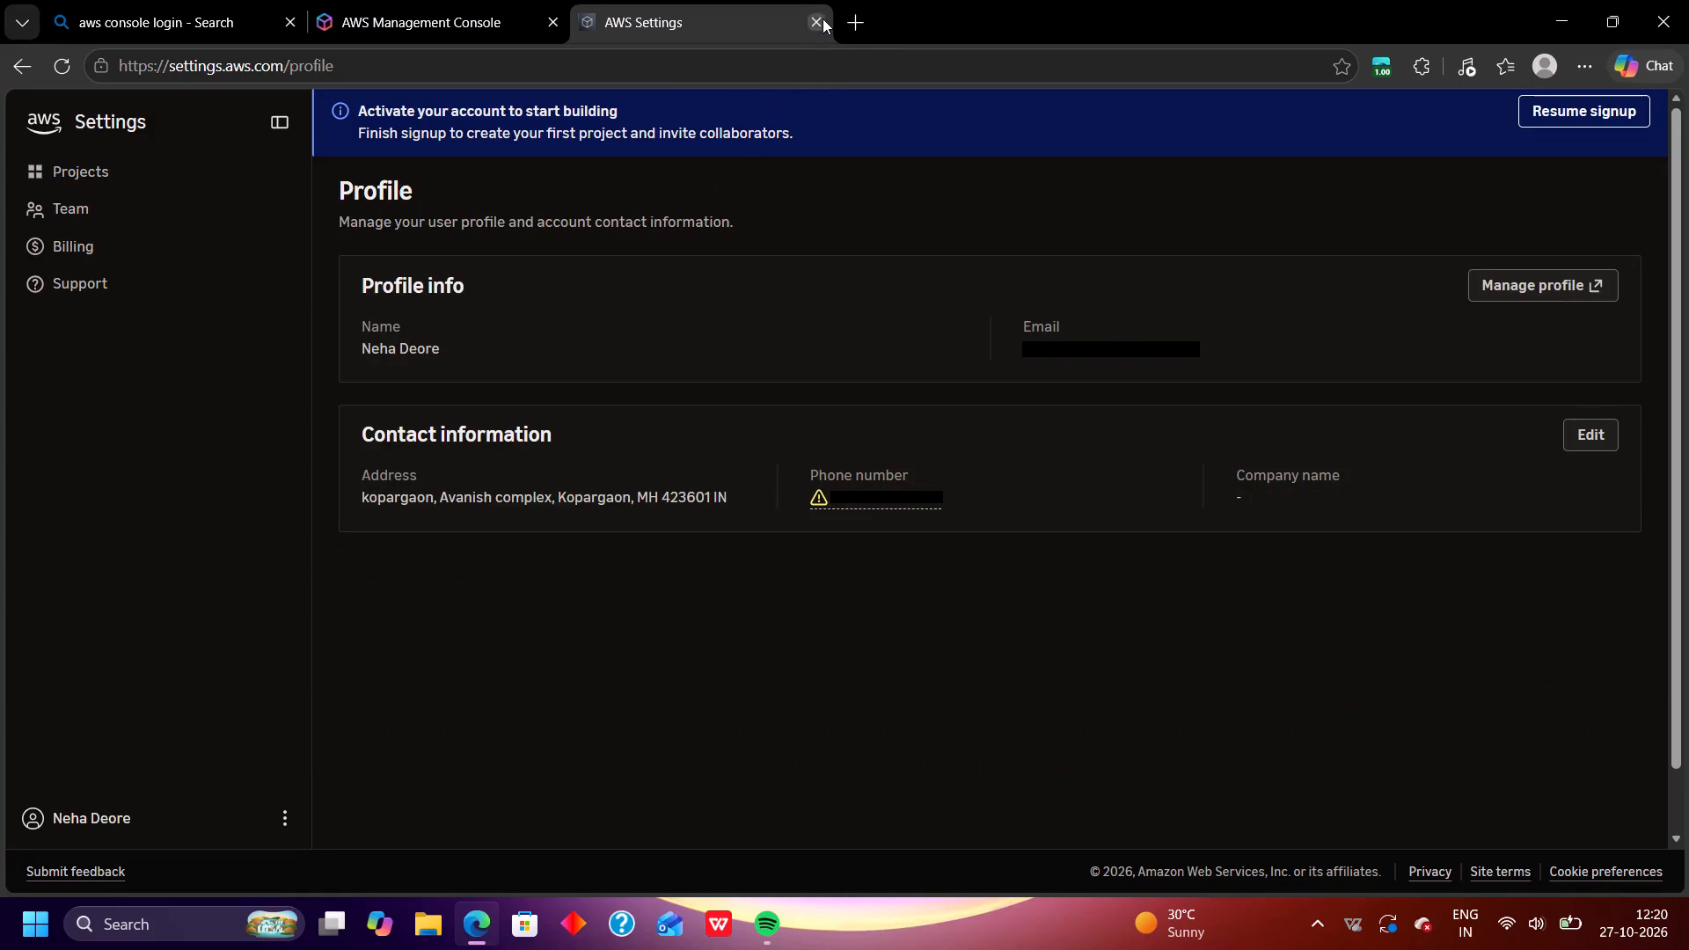
click(1675, 26)
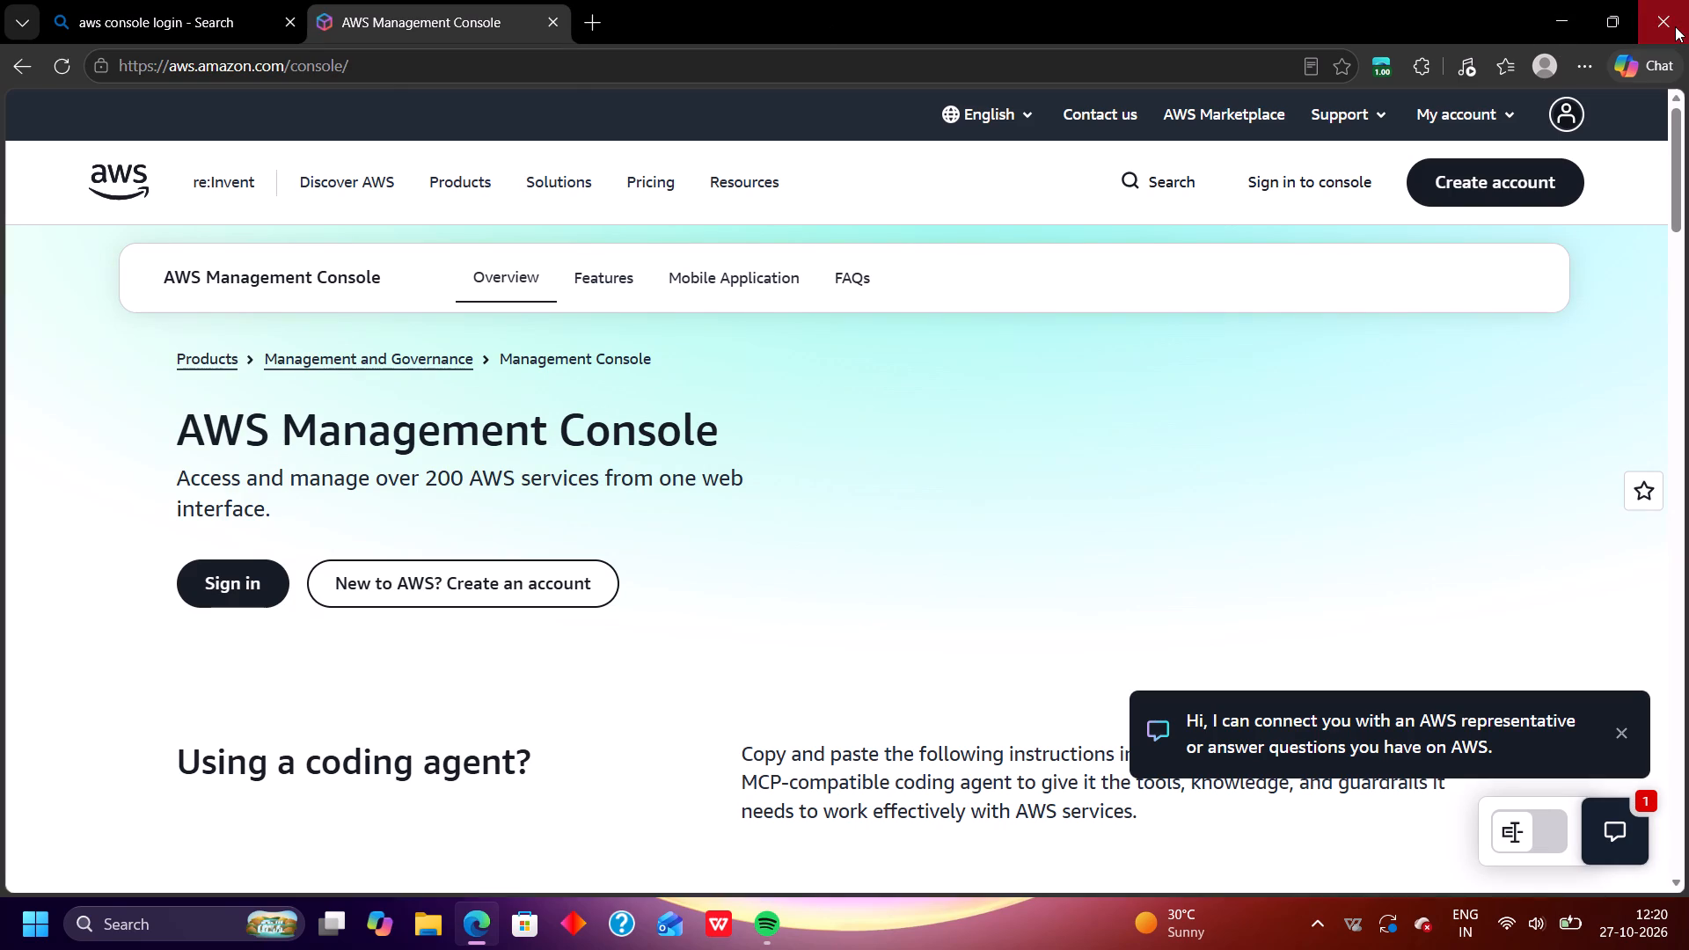
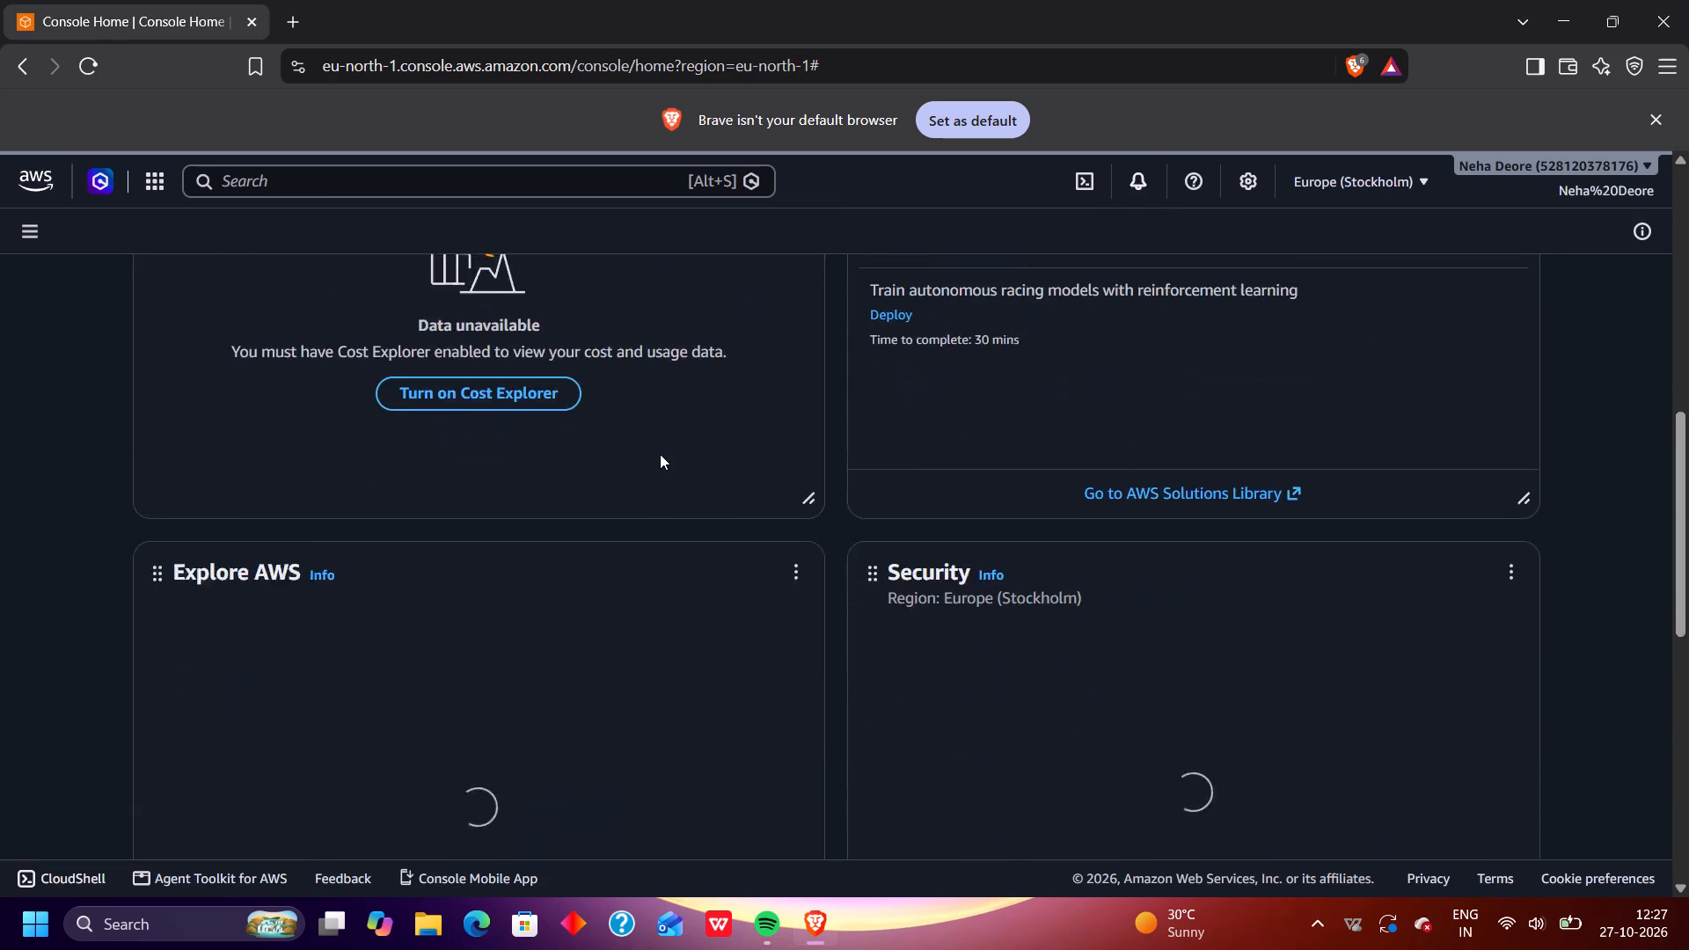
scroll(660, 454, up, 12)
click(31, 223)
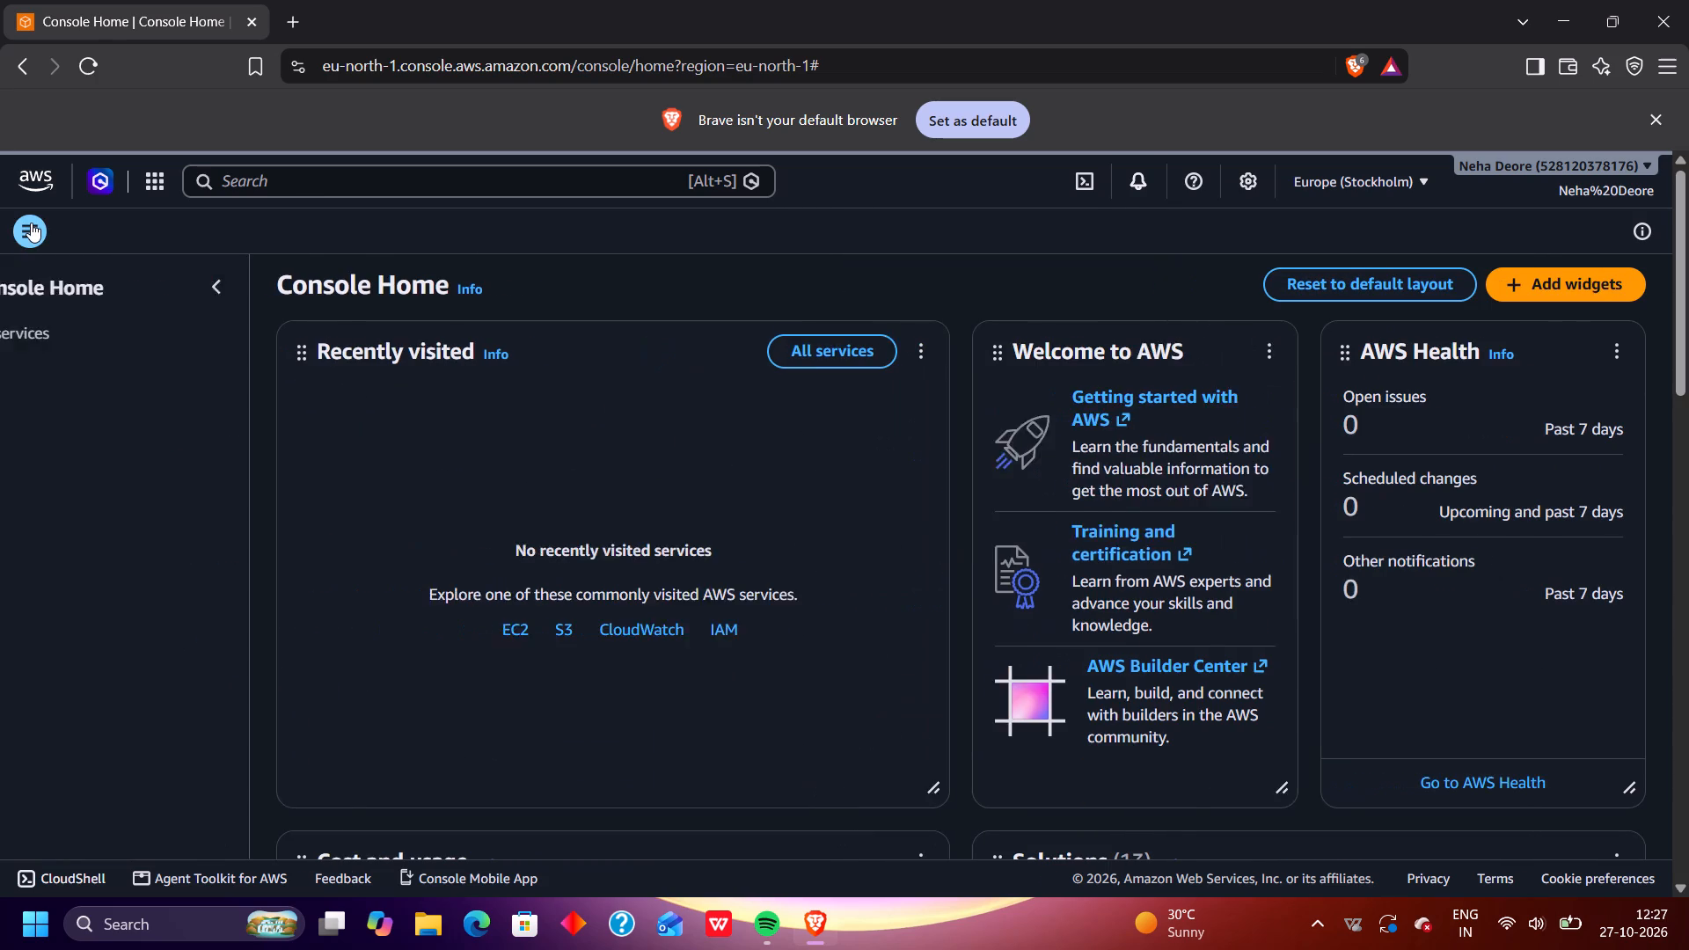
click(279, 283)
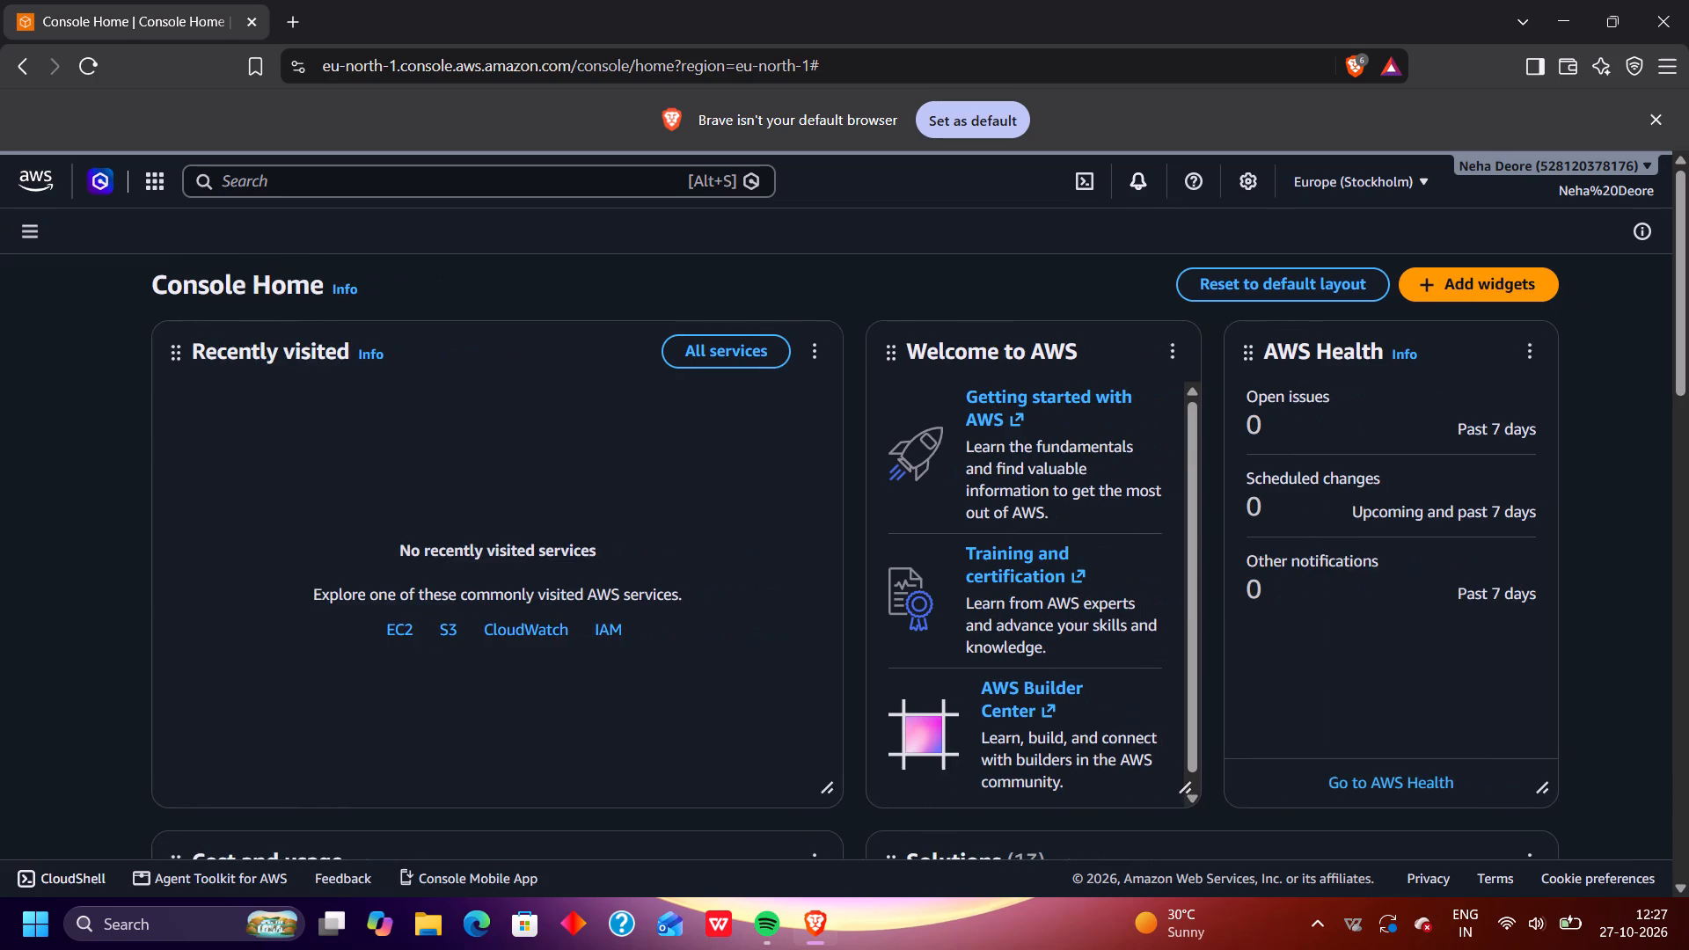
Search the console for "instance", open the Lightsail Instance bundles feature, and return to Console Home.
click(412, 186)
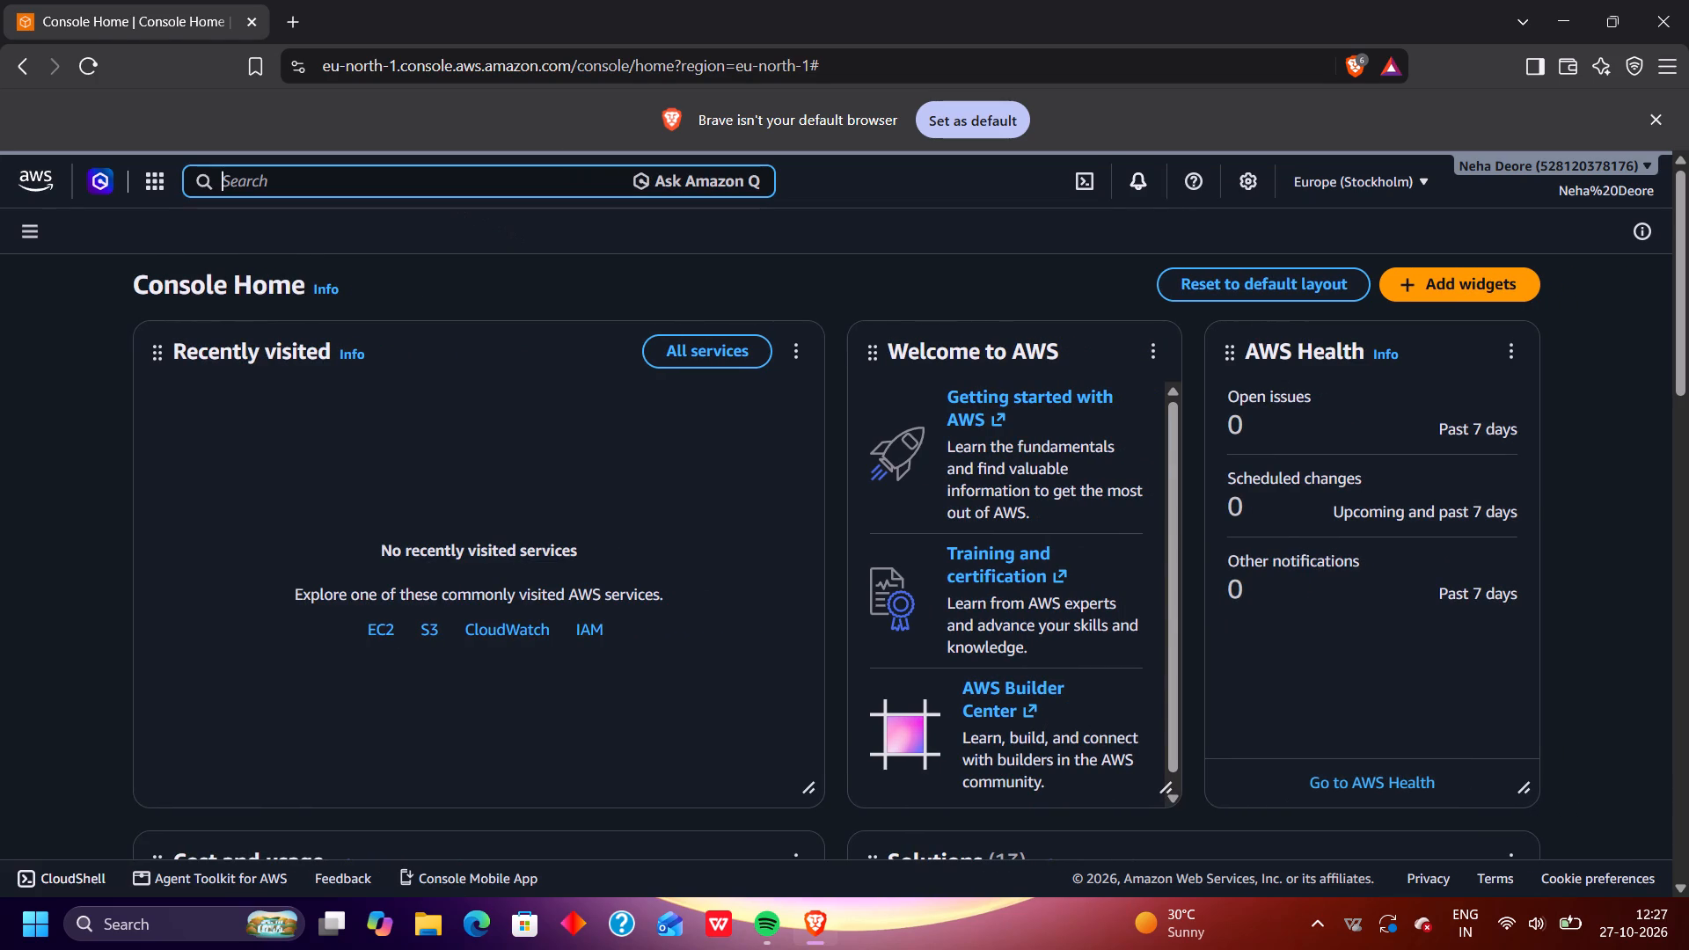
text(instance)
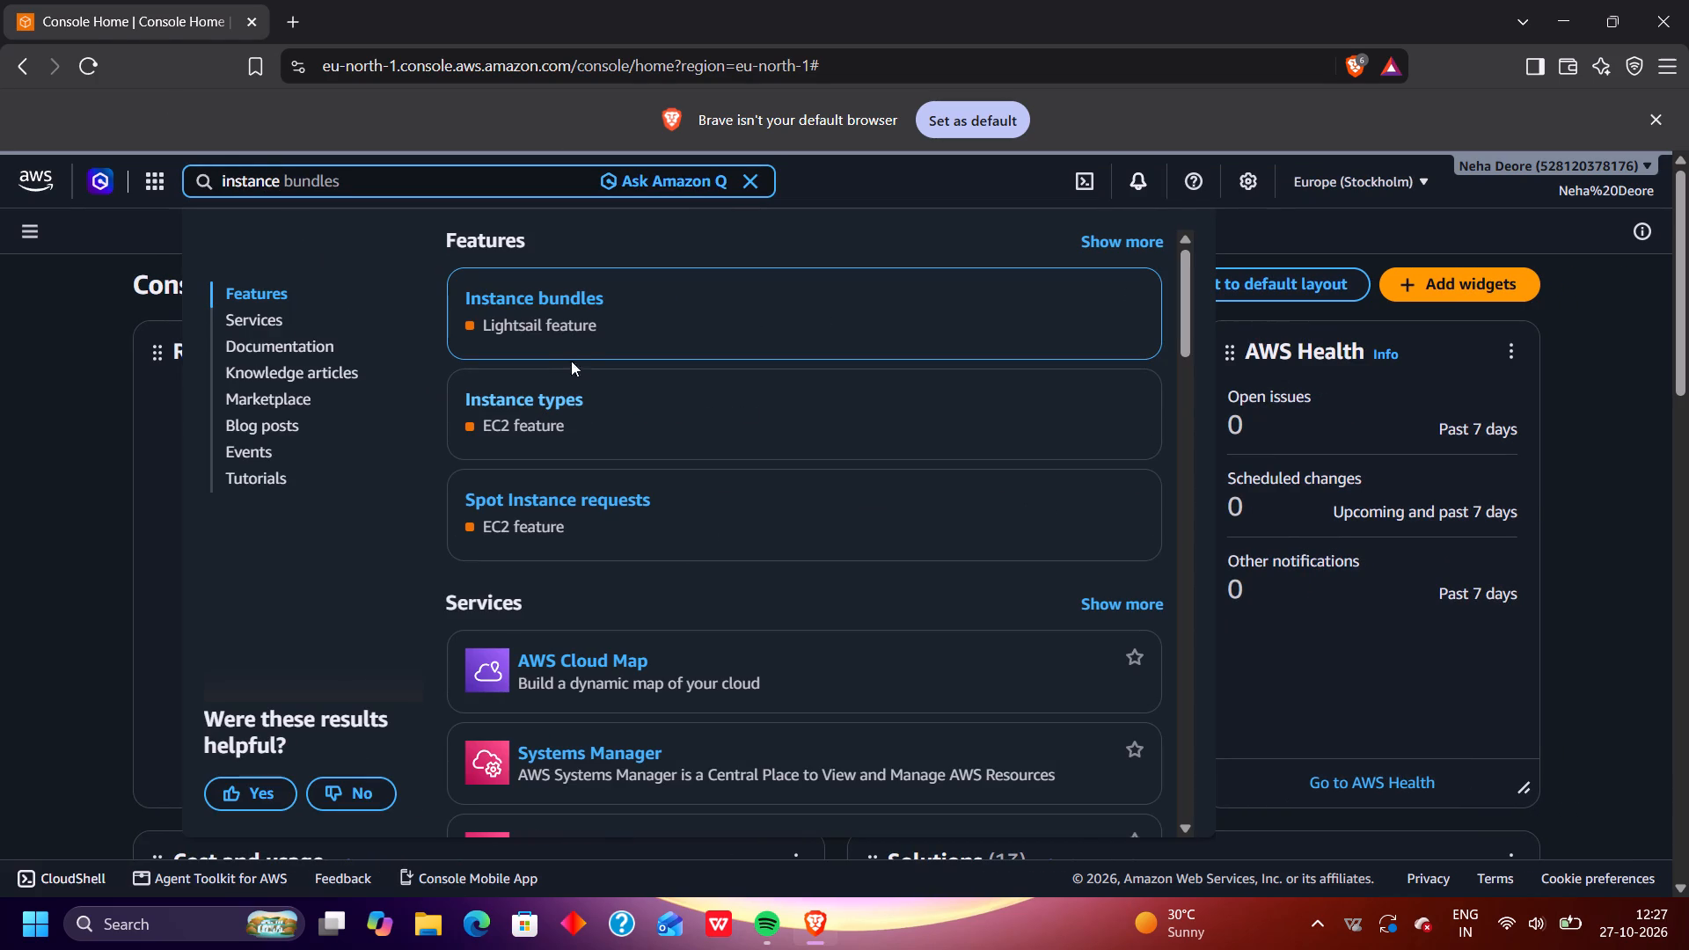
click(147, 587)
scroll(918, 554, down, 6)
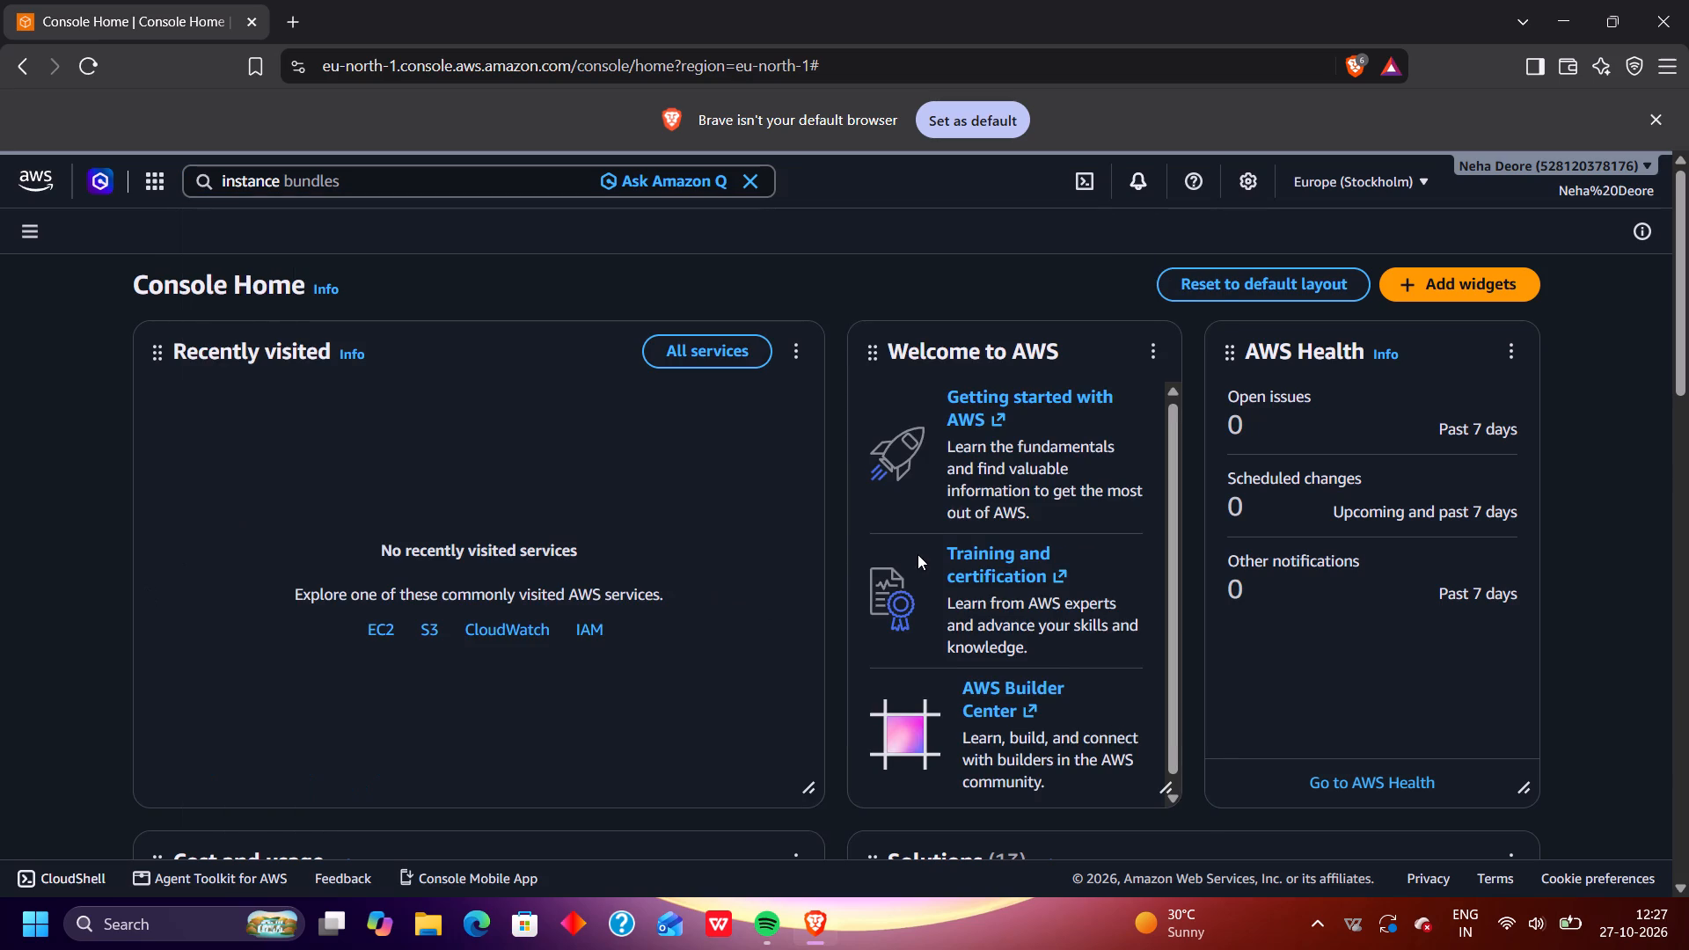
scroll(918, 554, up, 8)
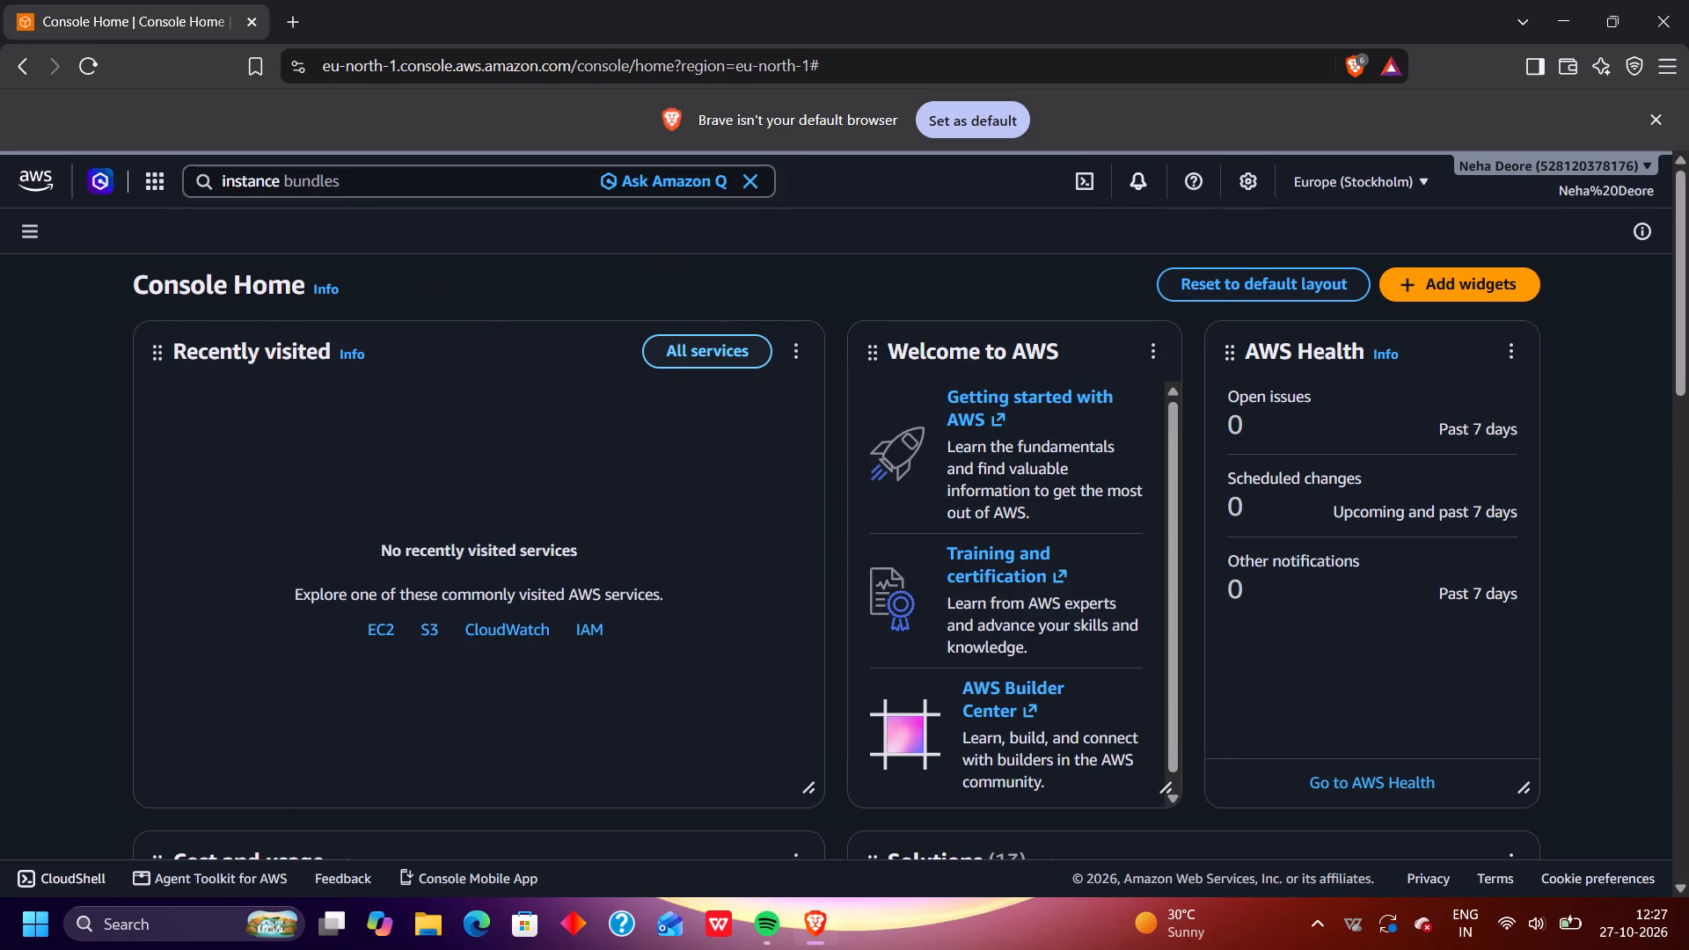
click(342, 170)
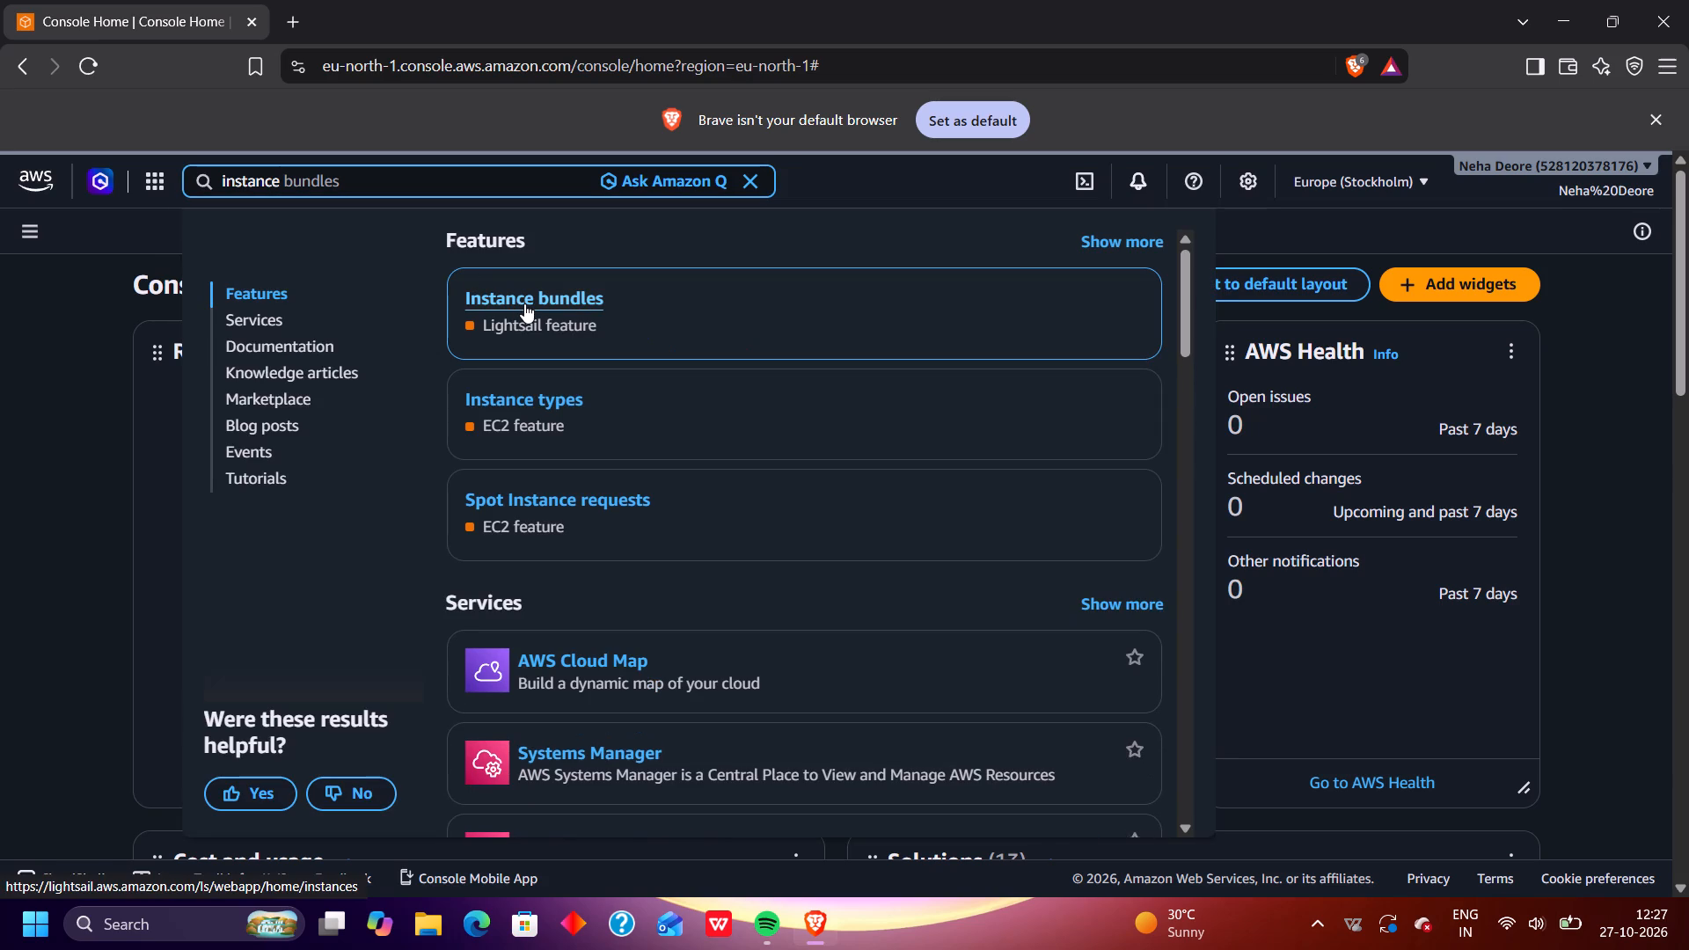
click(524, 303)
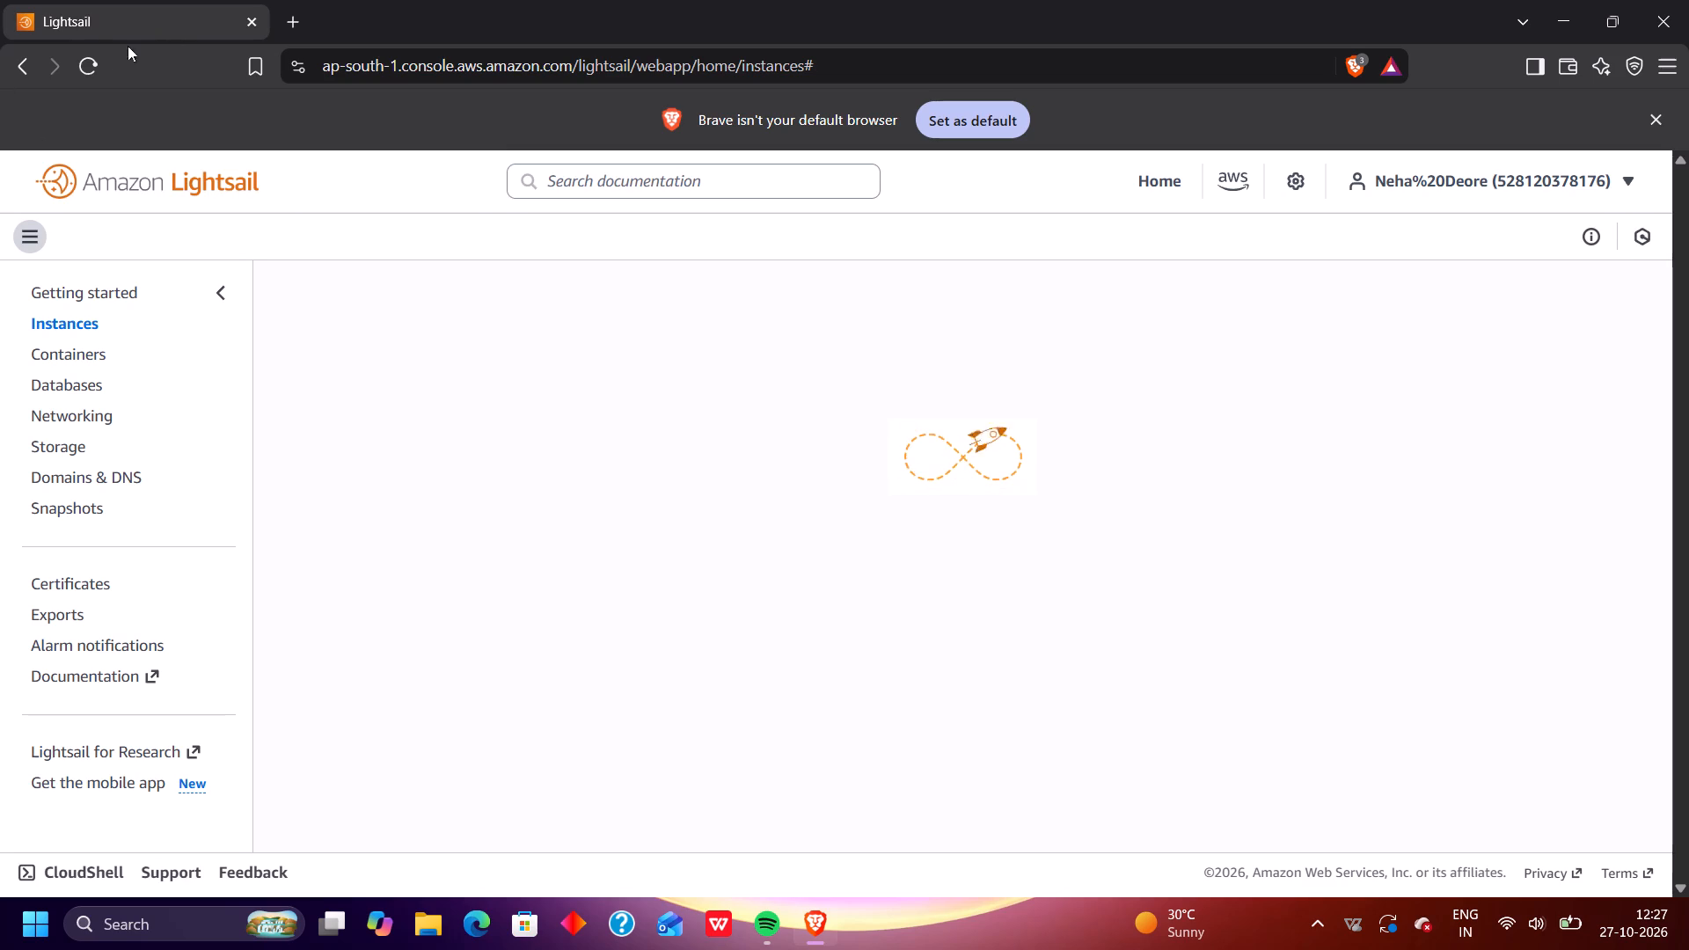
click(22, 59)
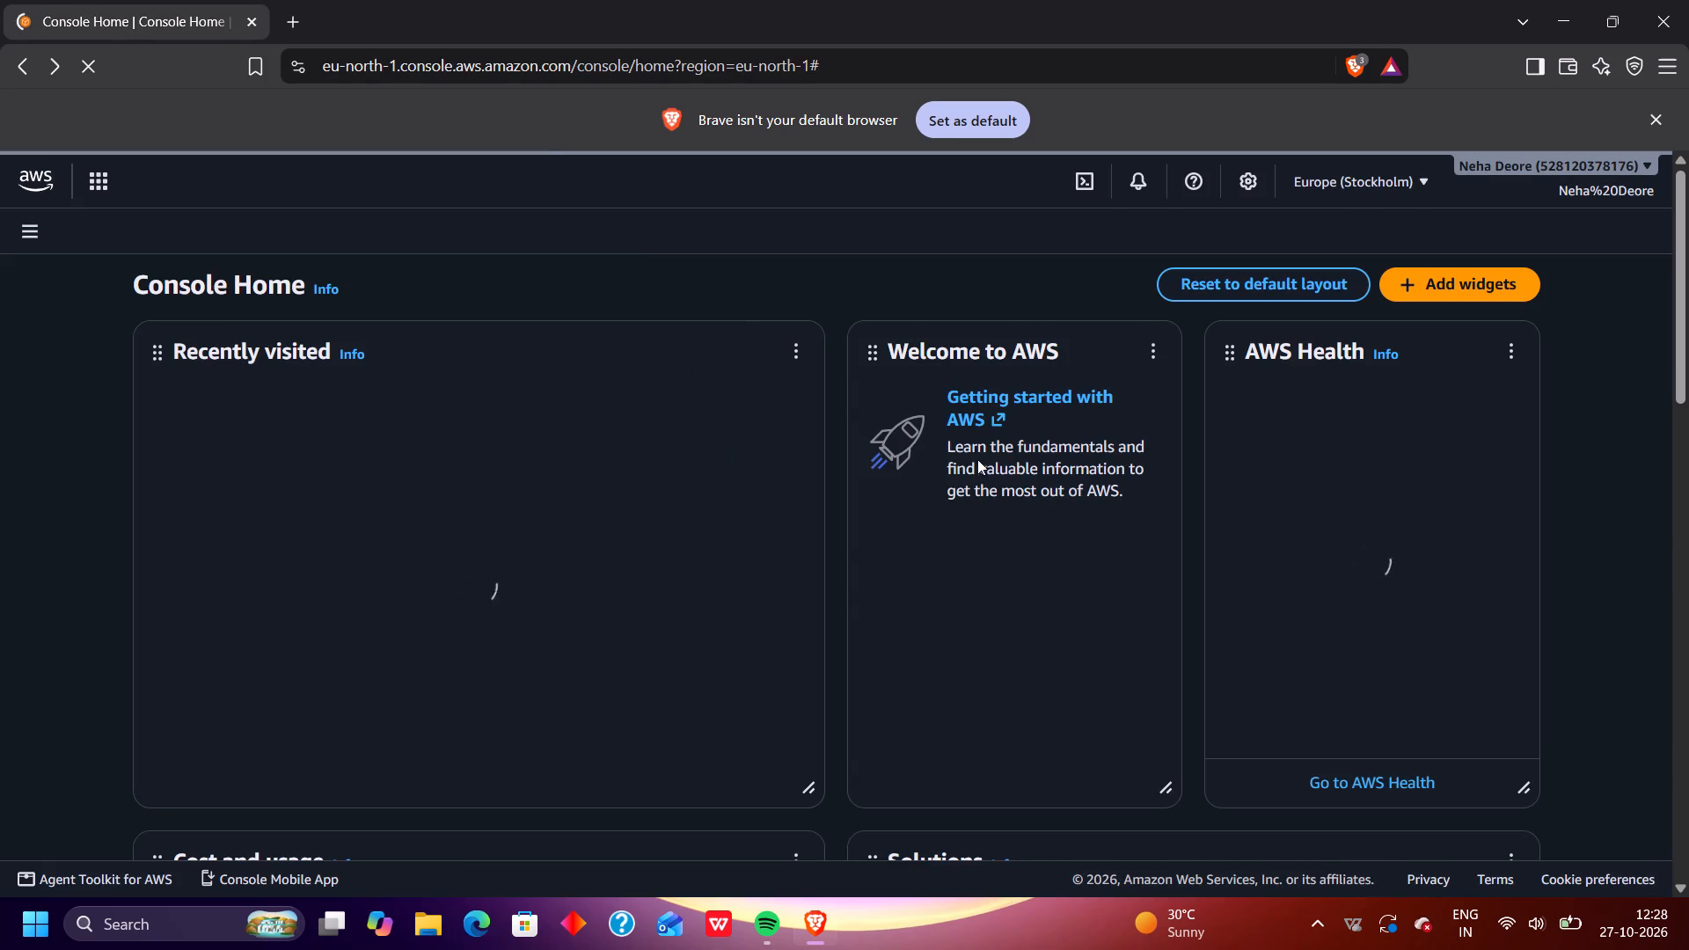
Look through all the widgets on the Console Home page, down to the last row and back.
scroll(1075, 507, down, 6)
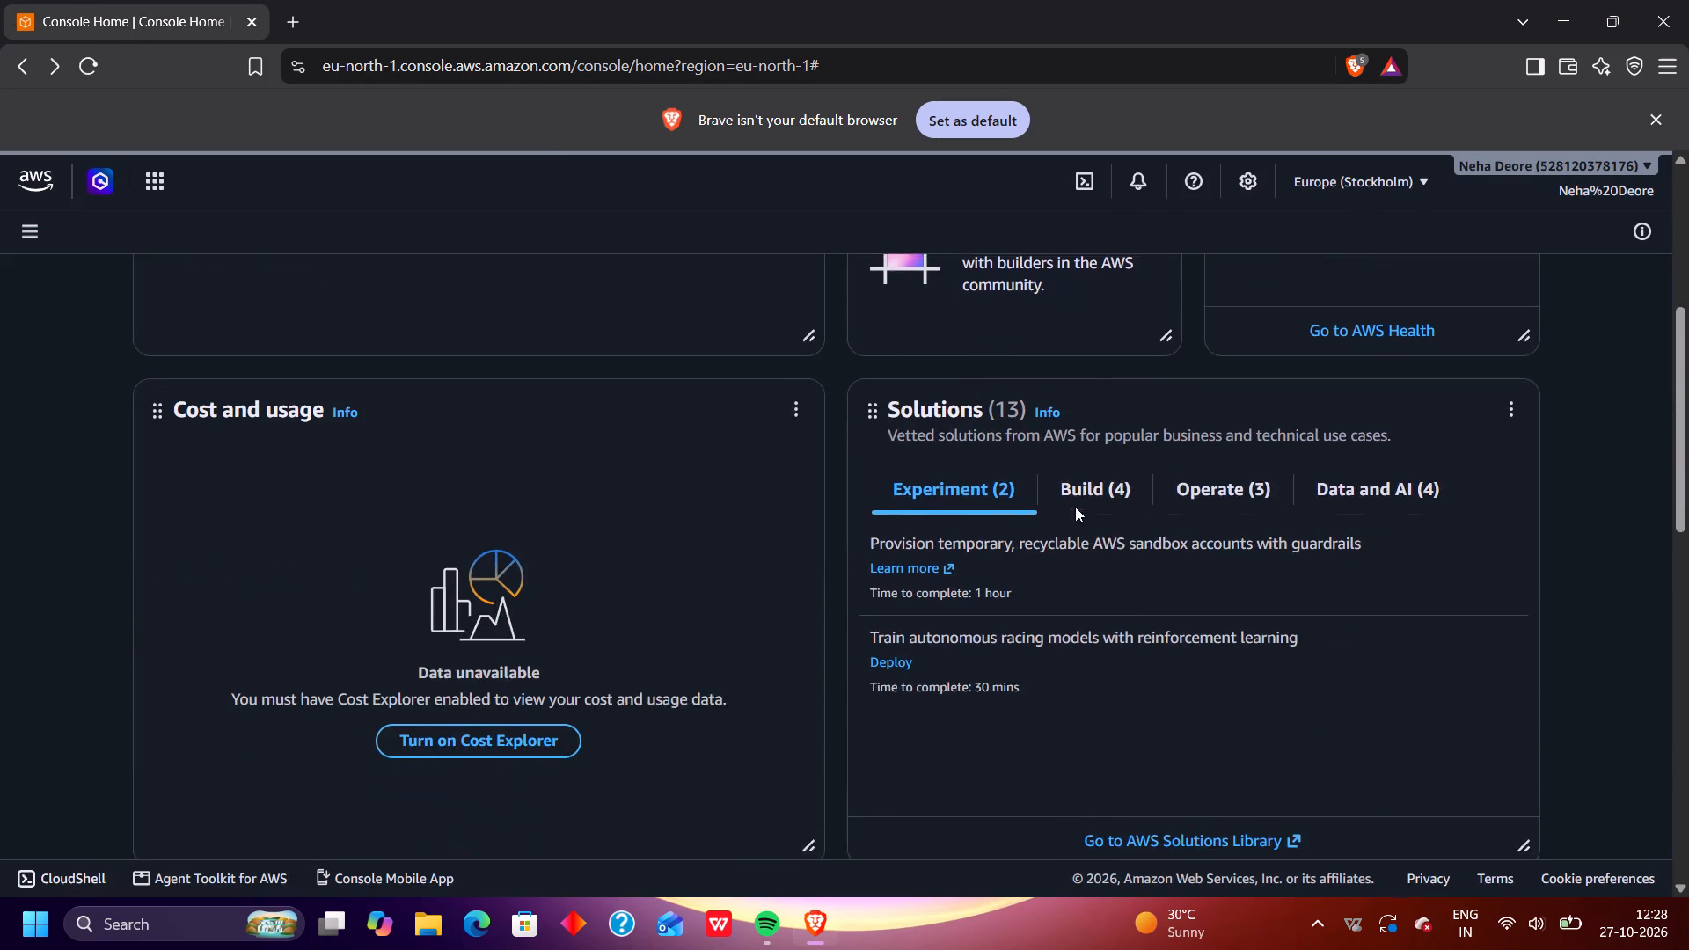
scroll(1075, 507, down, 5)
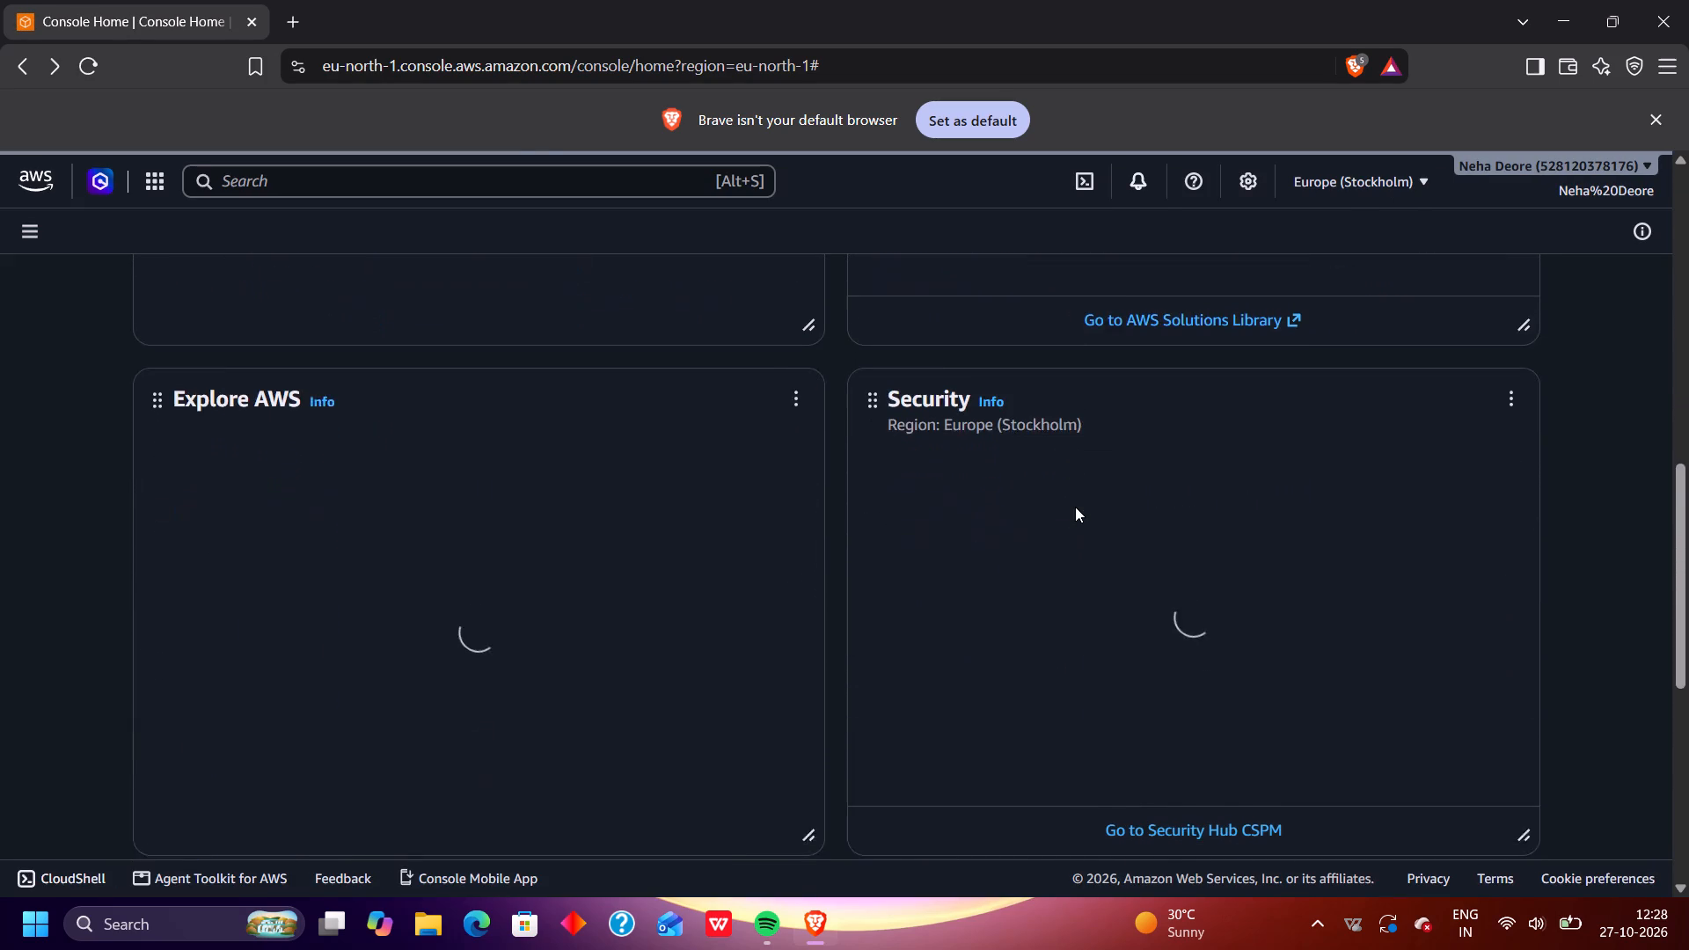
scroll(1075, 507, down, 7)
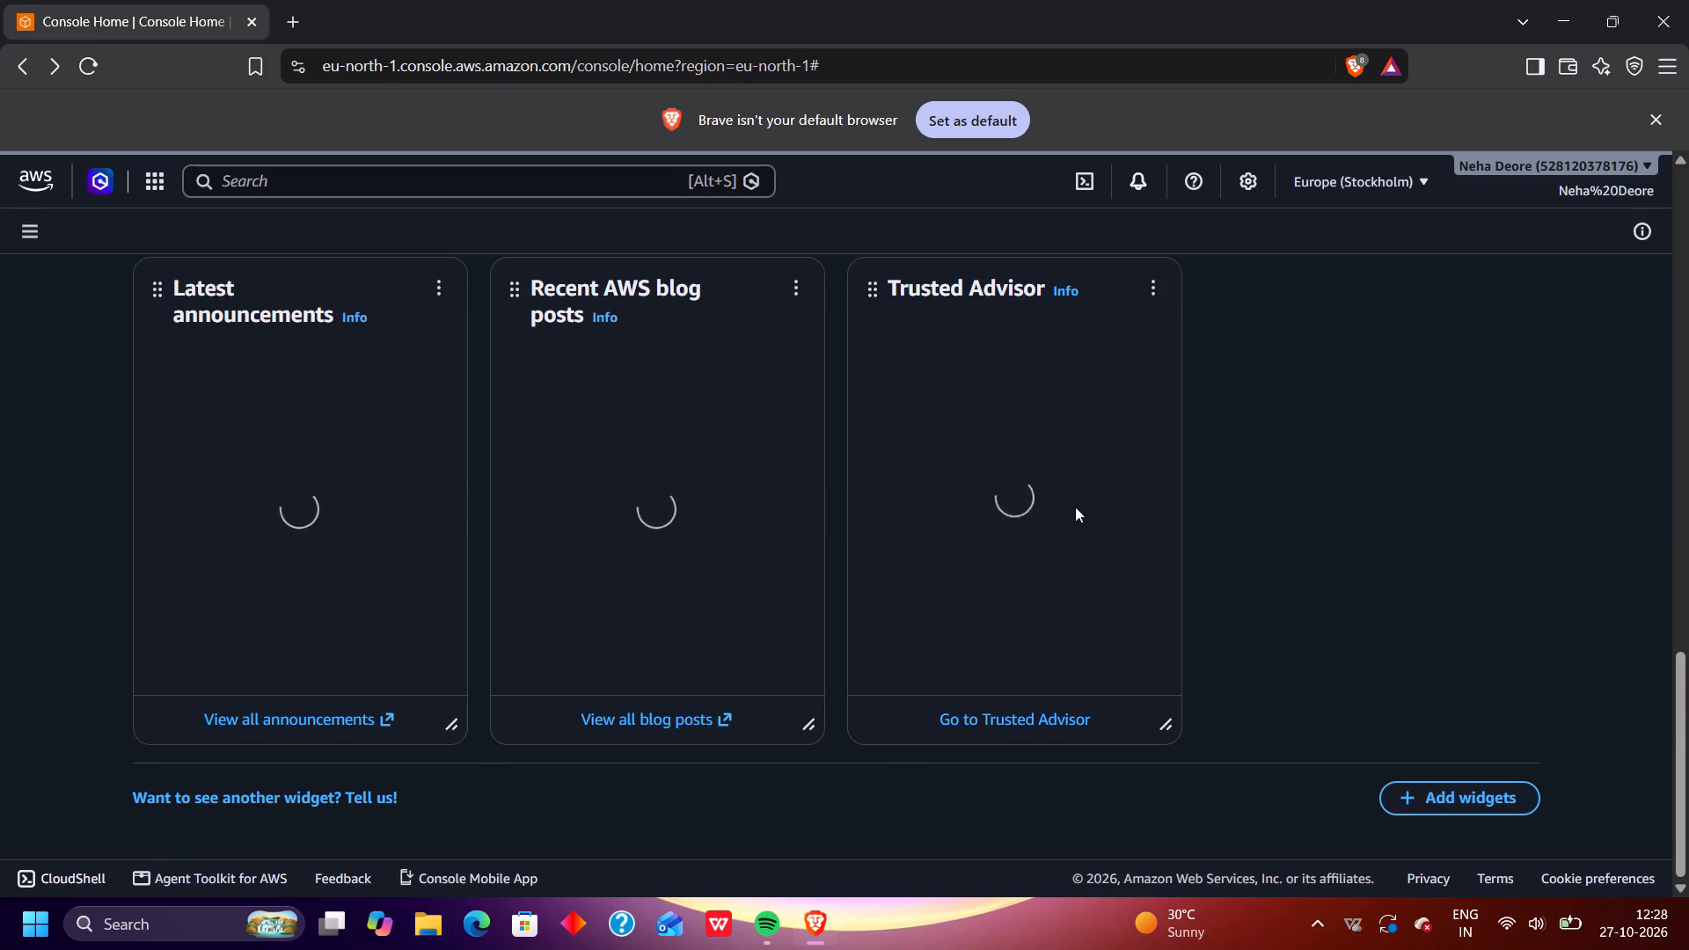
scroll(1075, 507, down, 1)
scroll(1075, 507, up, 9)
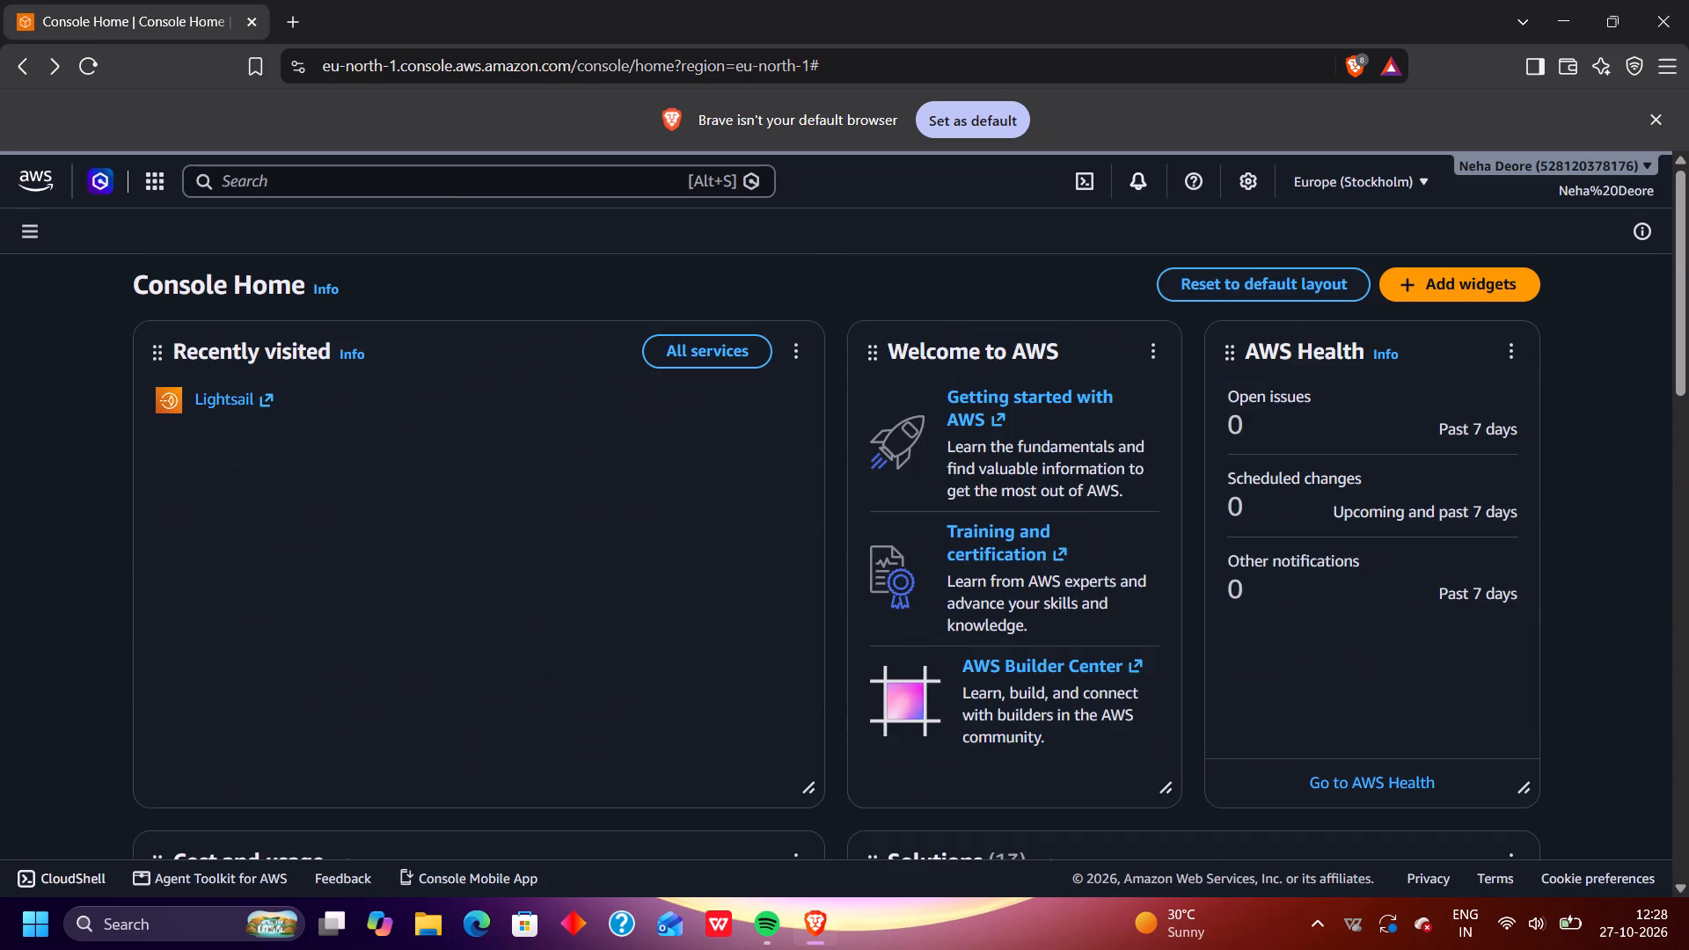
scroll(1075, 507, up, 1)
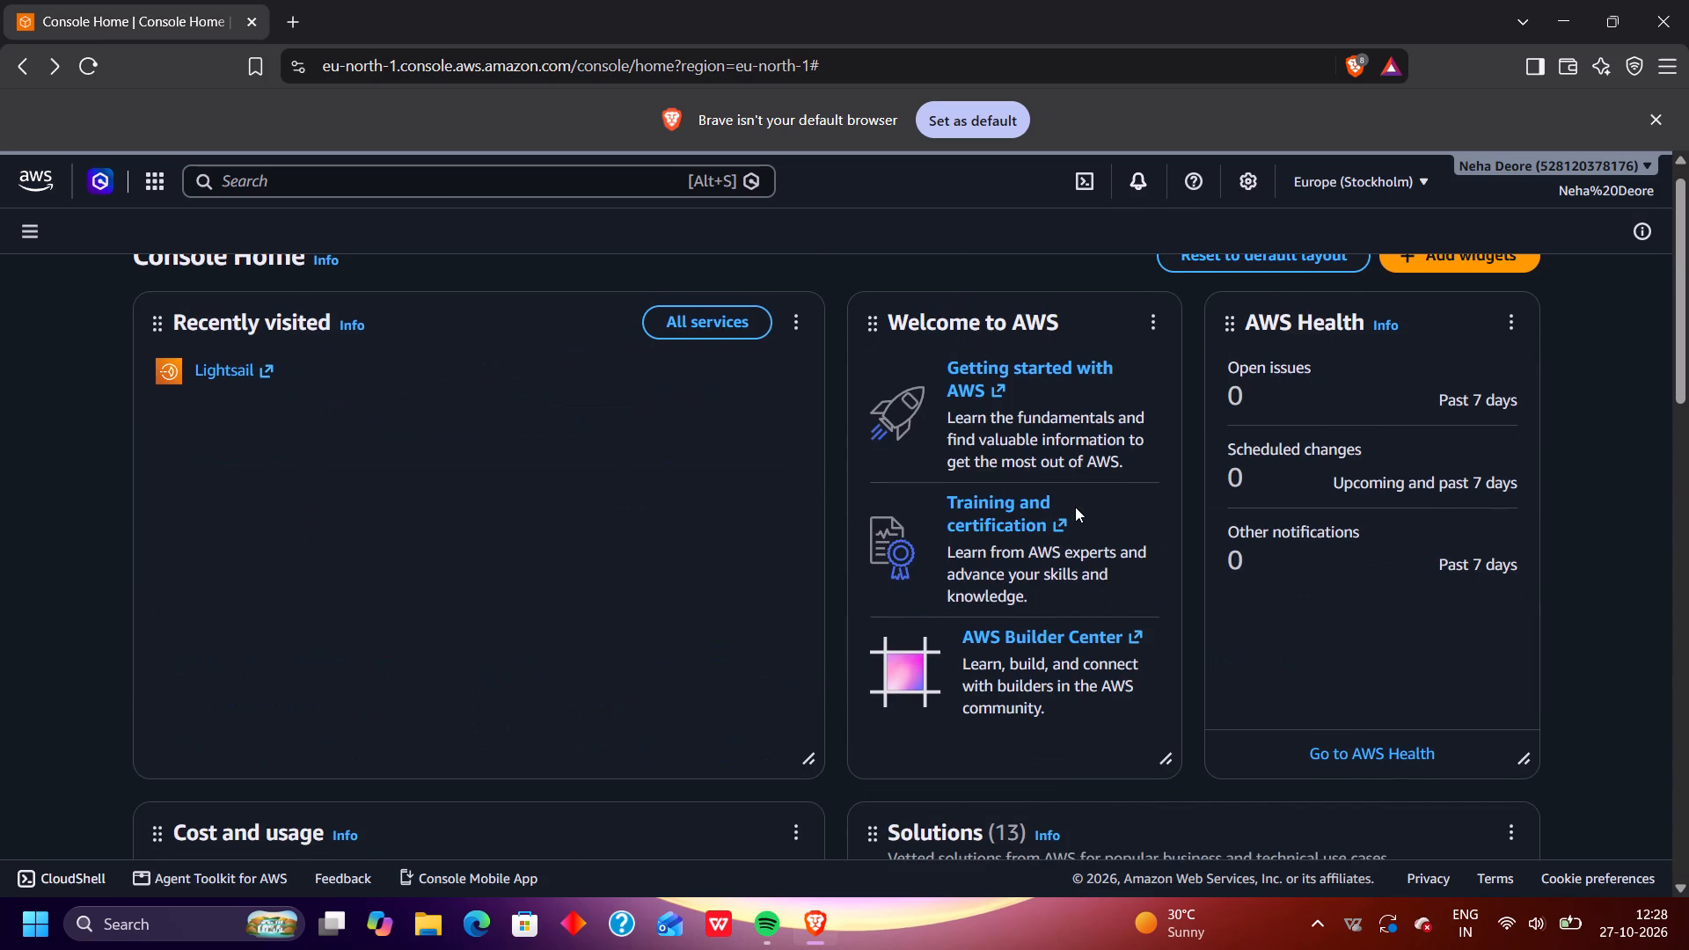
scroll(1075, 507, up, 1)
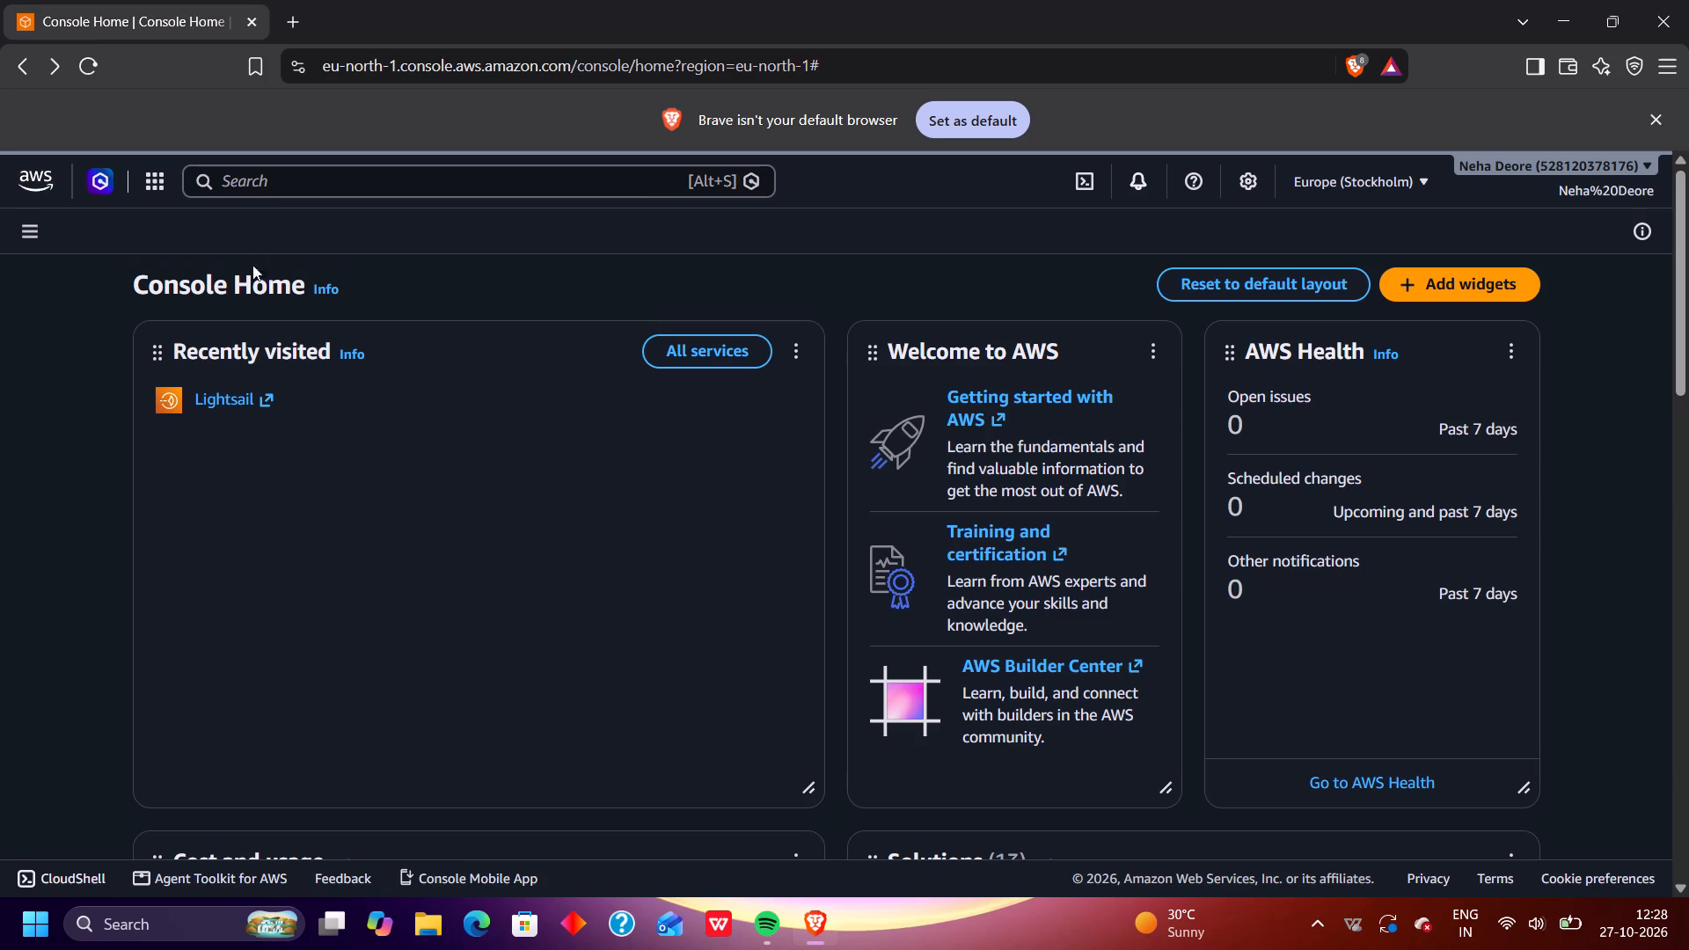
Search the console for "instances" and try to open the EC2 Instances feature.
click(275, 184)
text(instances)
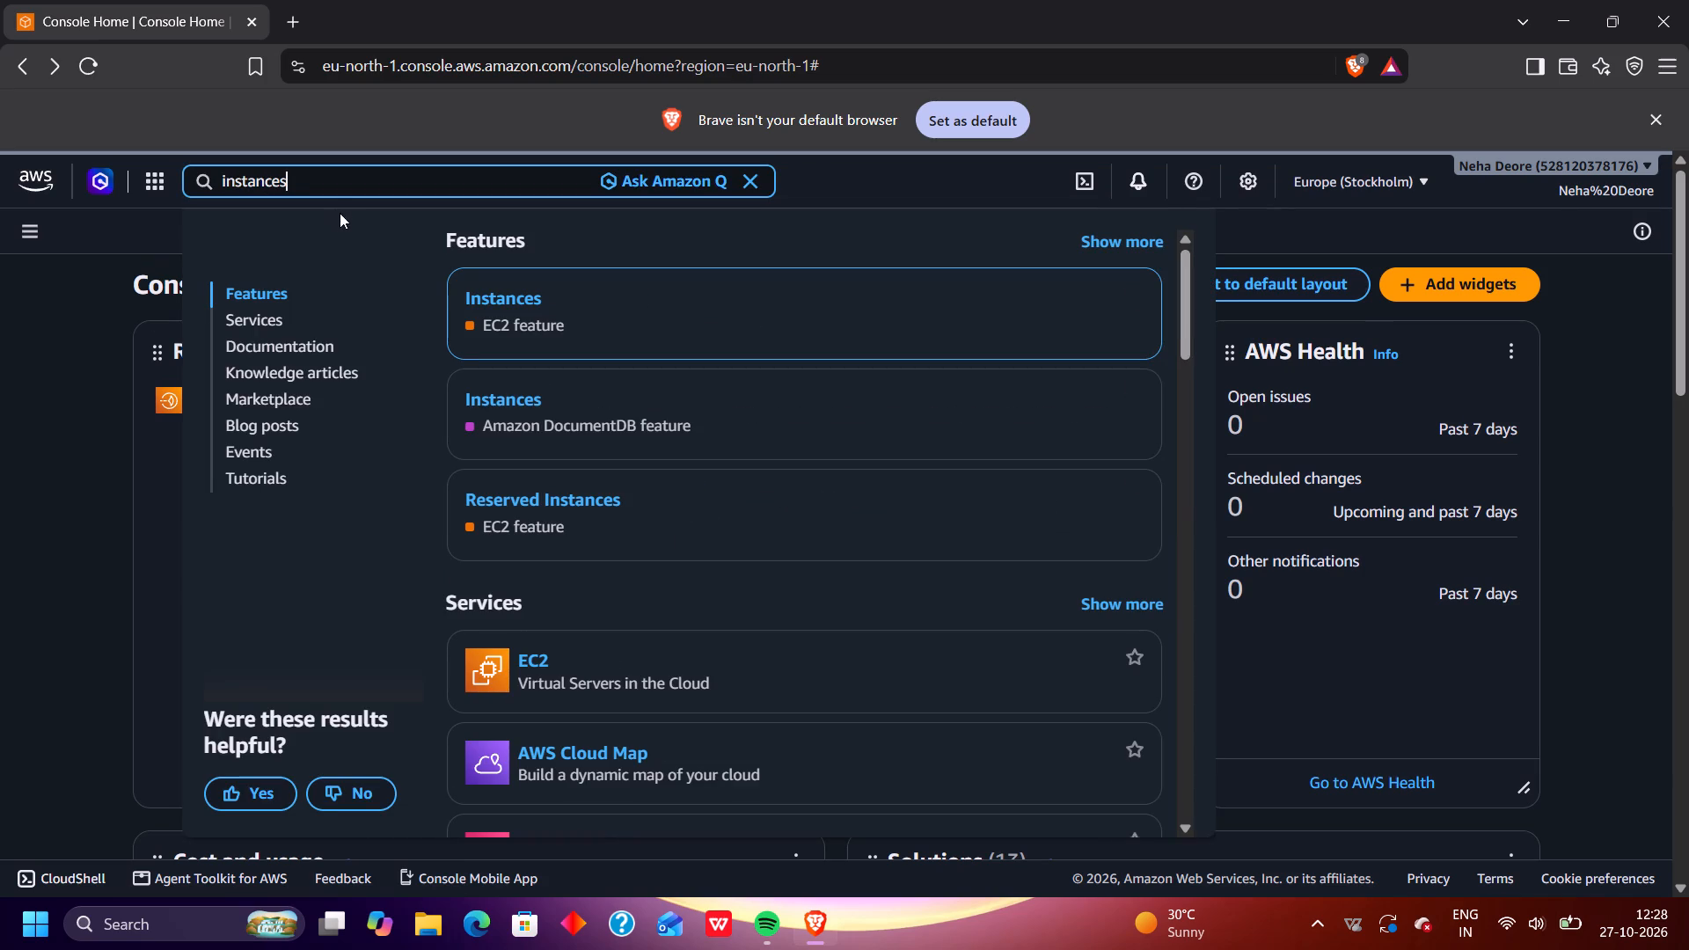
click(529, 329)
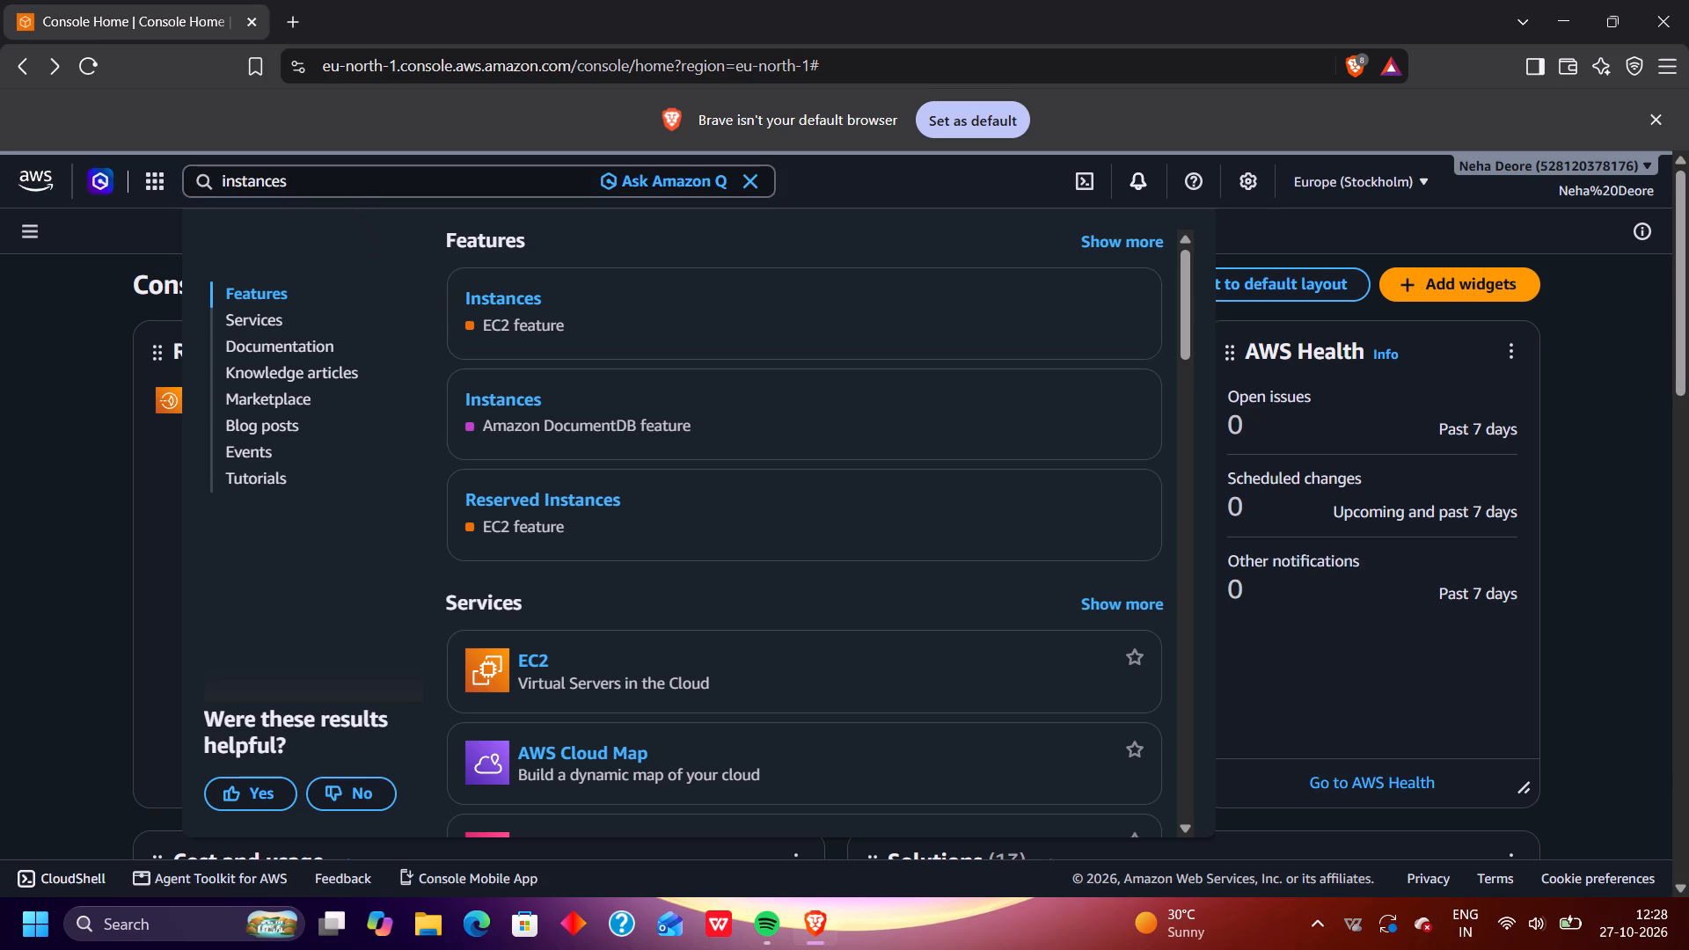
Replace the console search term with "ec2" and open the EC2 Instances page.
click(335, 177)
key(BackSpace)
key(BackSpace)
key(BackSpace)
key(BackSpace)
key(BackSpace)
key(BackSpace)
key(BackSpace)
key(BackSpace)
key(BackSpace)
key(BackSpace)
key(BackSpace)
key(BackSpace)
key(BackSpace)
key(BackSpace)
key(BackSpace)
key(BackSpace)
key(BackSpace)
key(BackSpace)
key(BackSpace)
key(BackSpace)
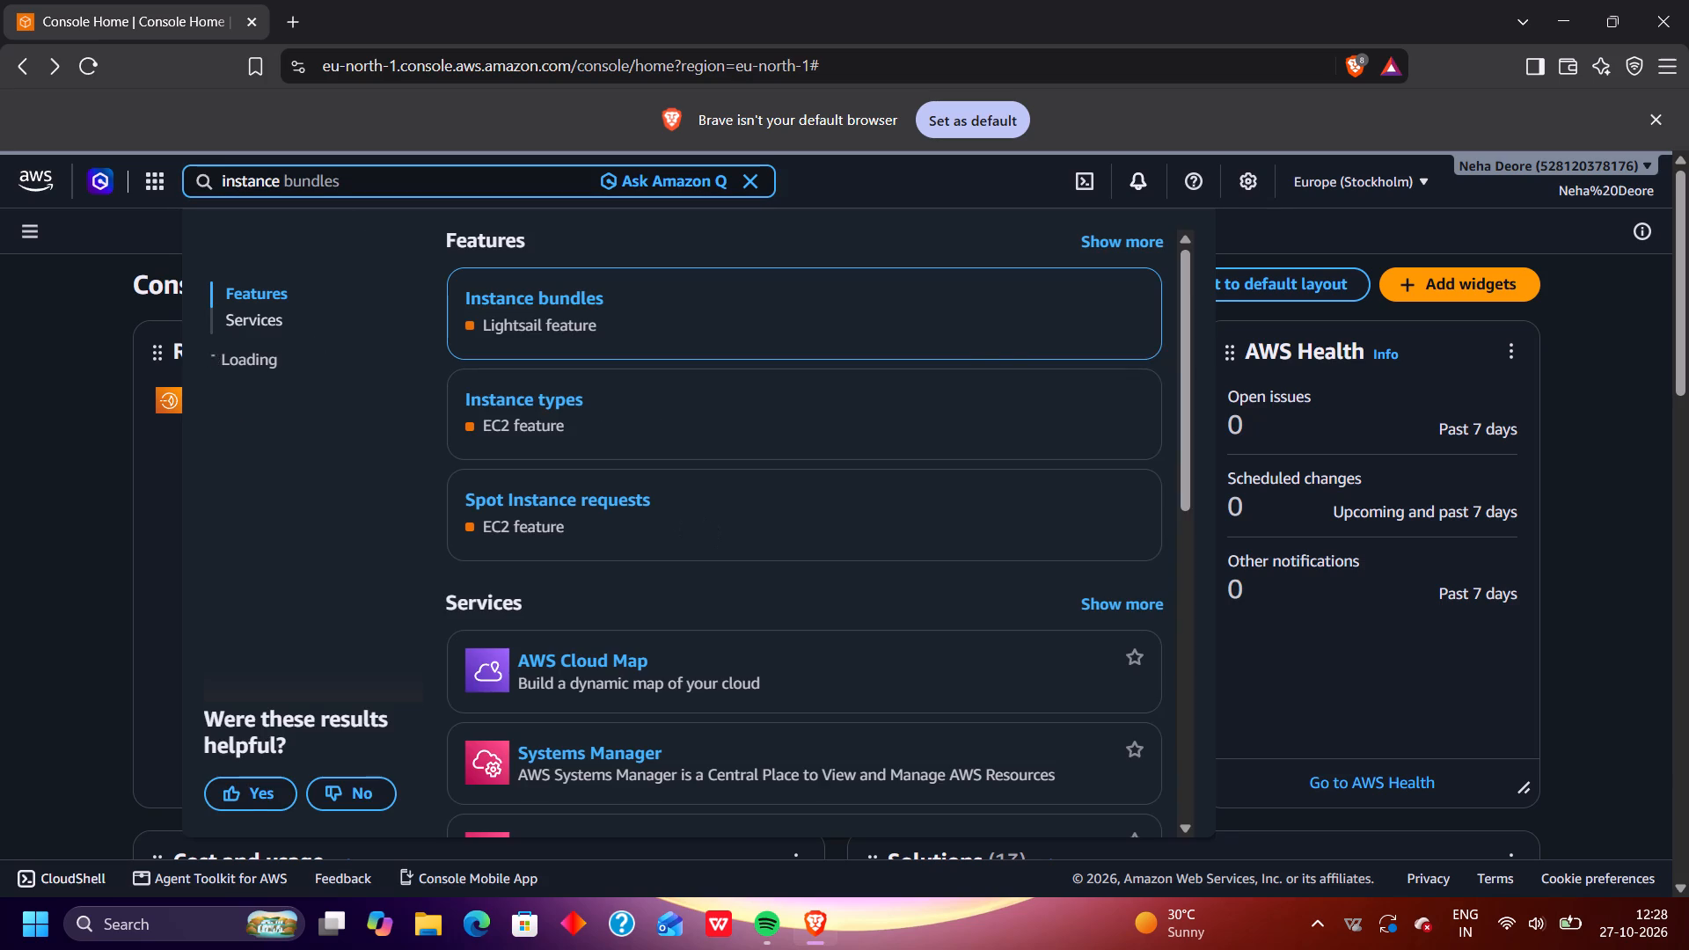
key(BackSpace)
text(ec)
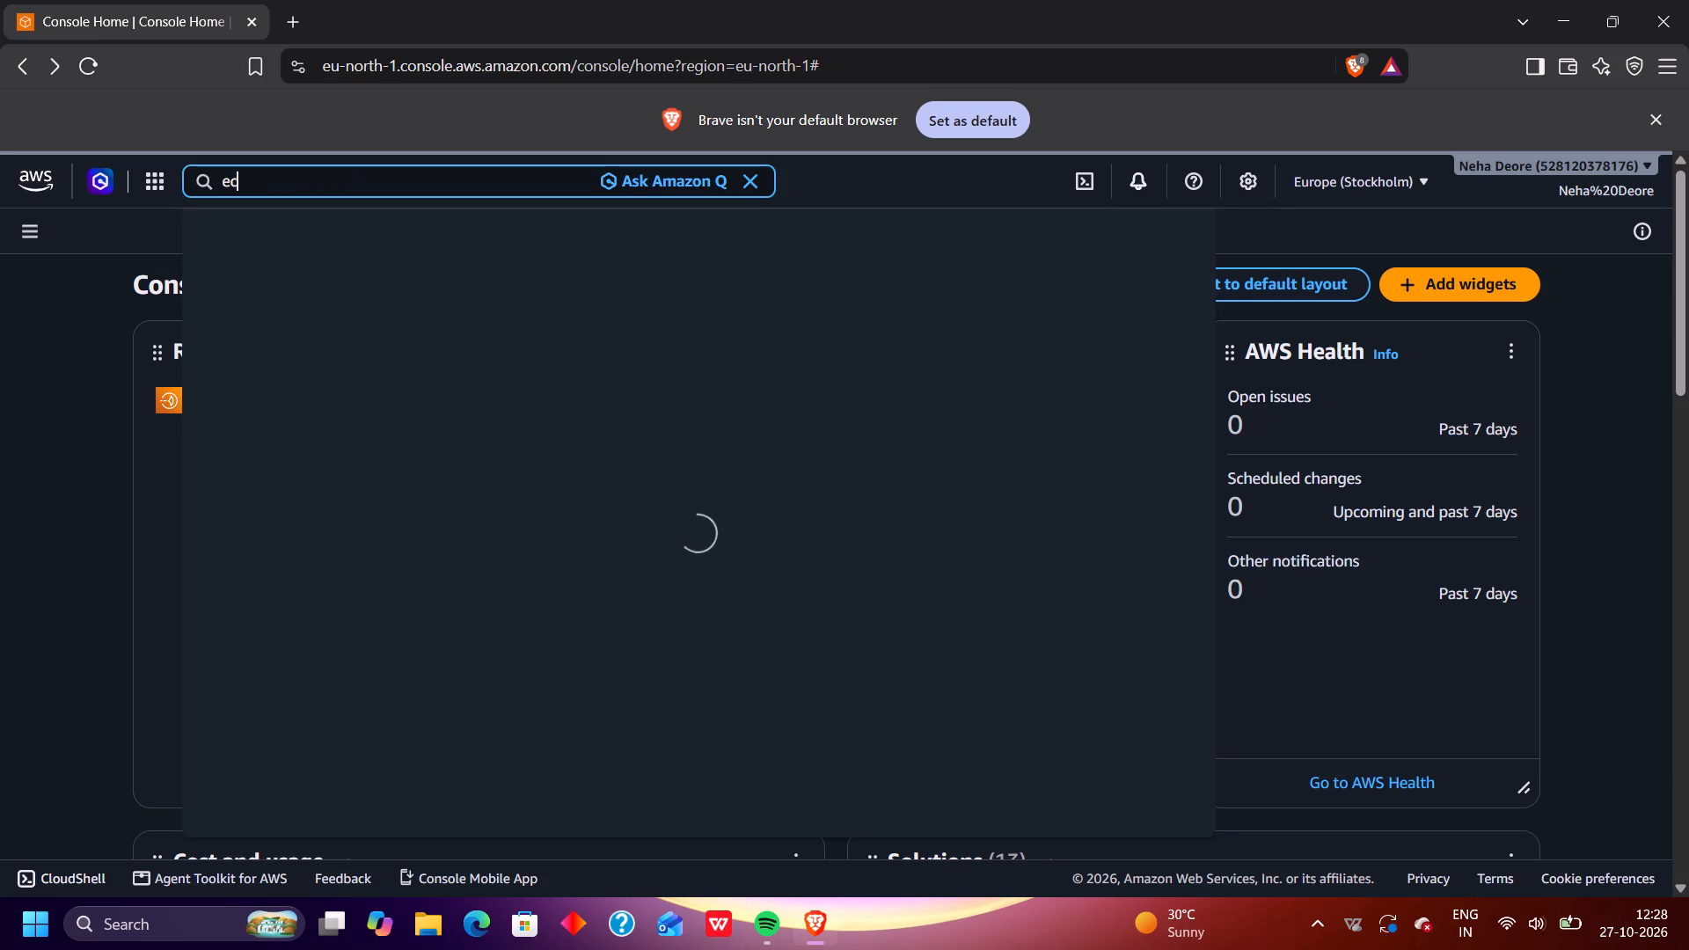
key(2)
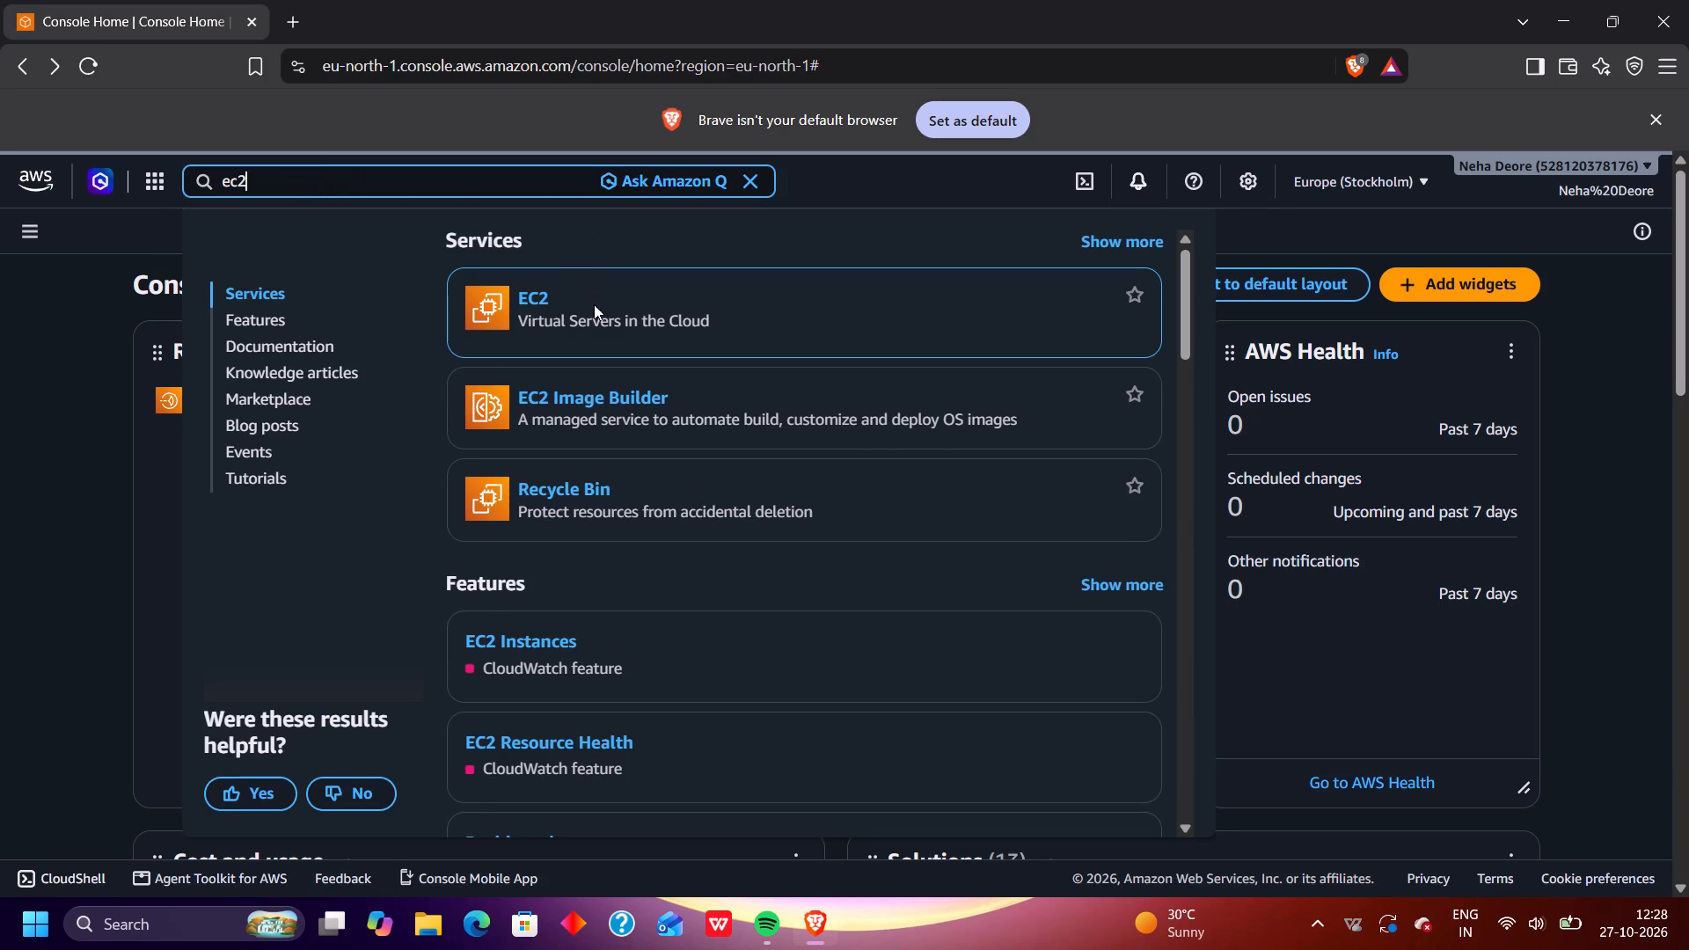
click(713, 390)
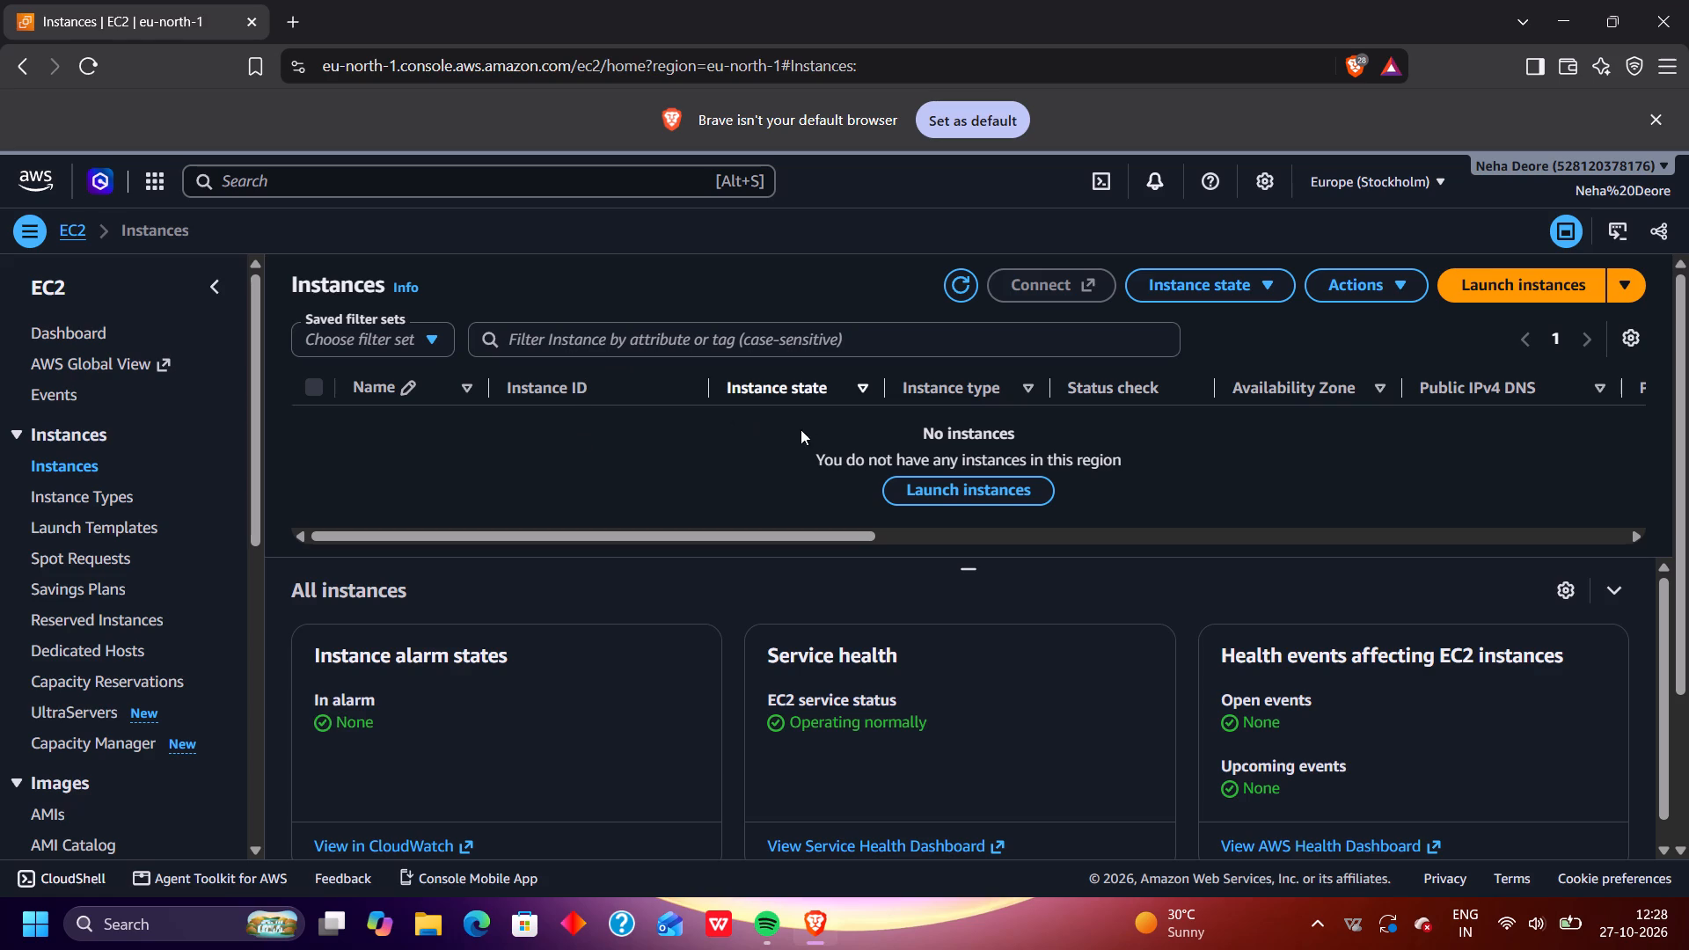
Start launching a new EC2 instance and enter the account holder's name, without a space, as the instance name.
click(972, 488)
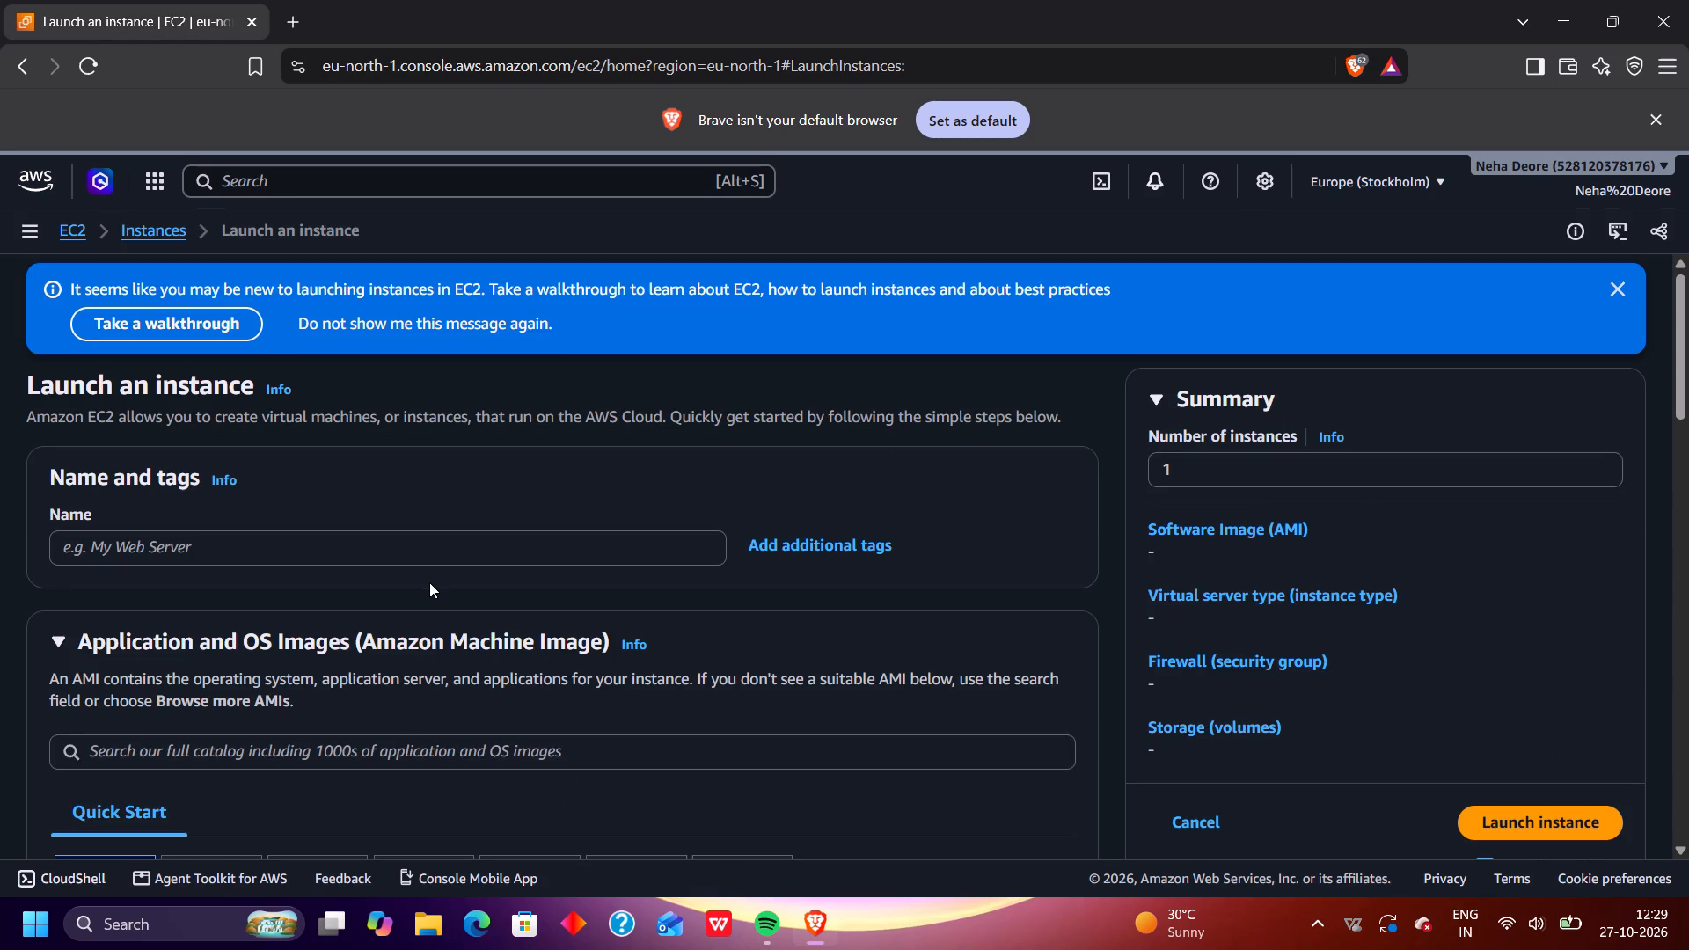
click(237, 552)
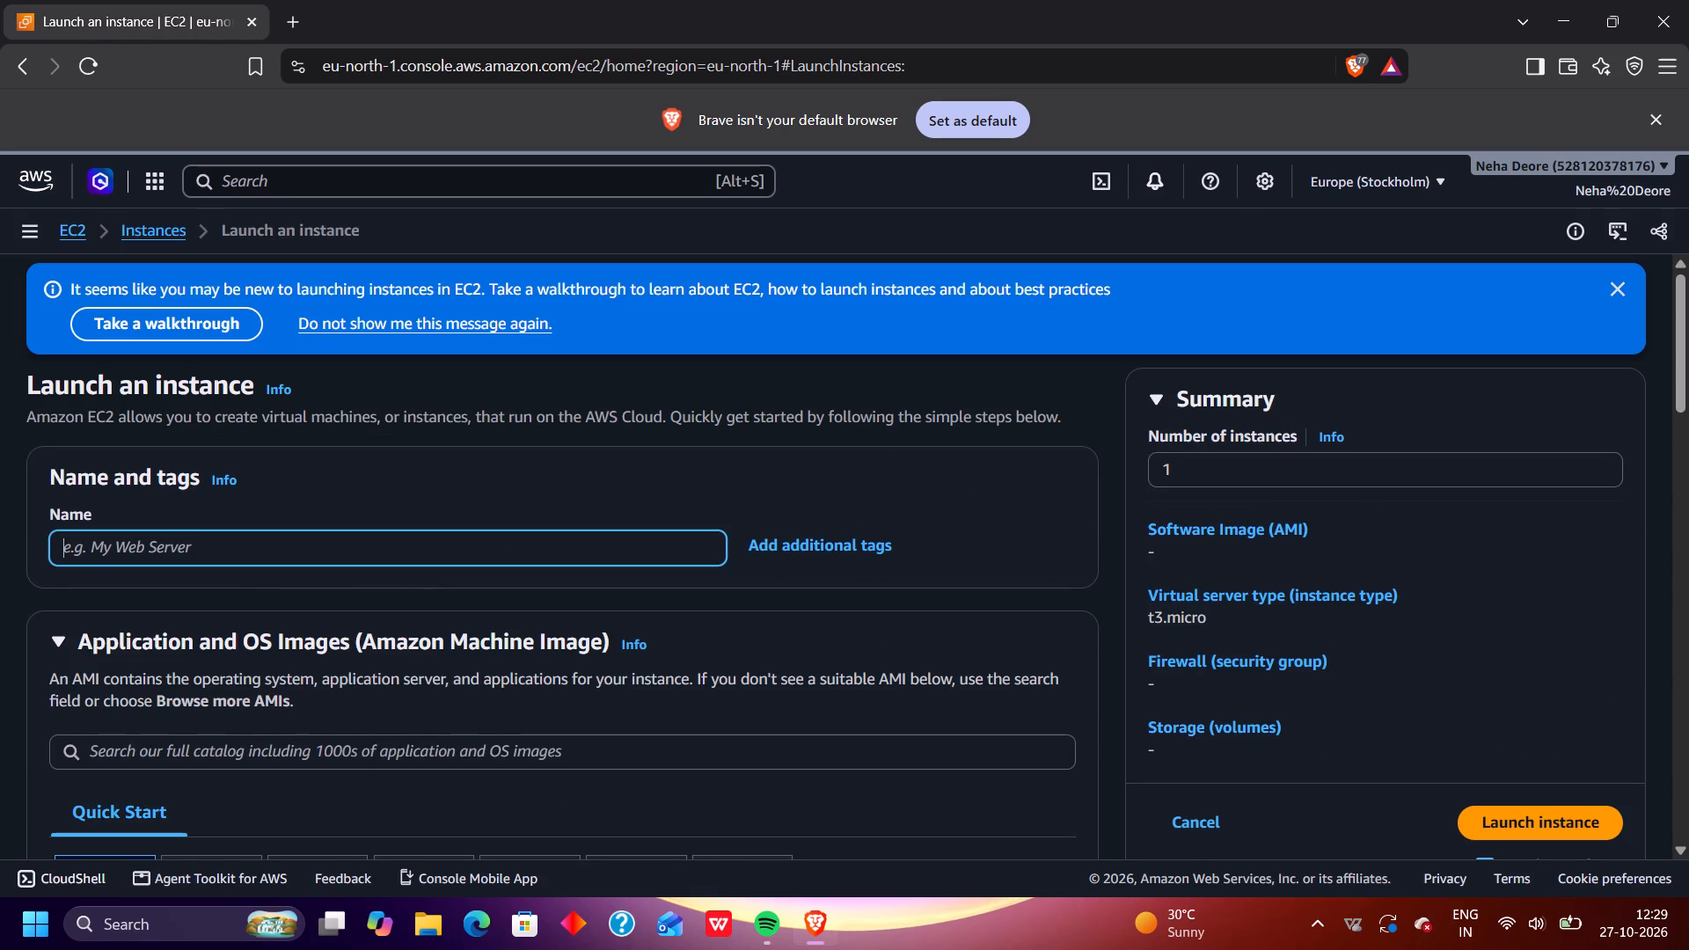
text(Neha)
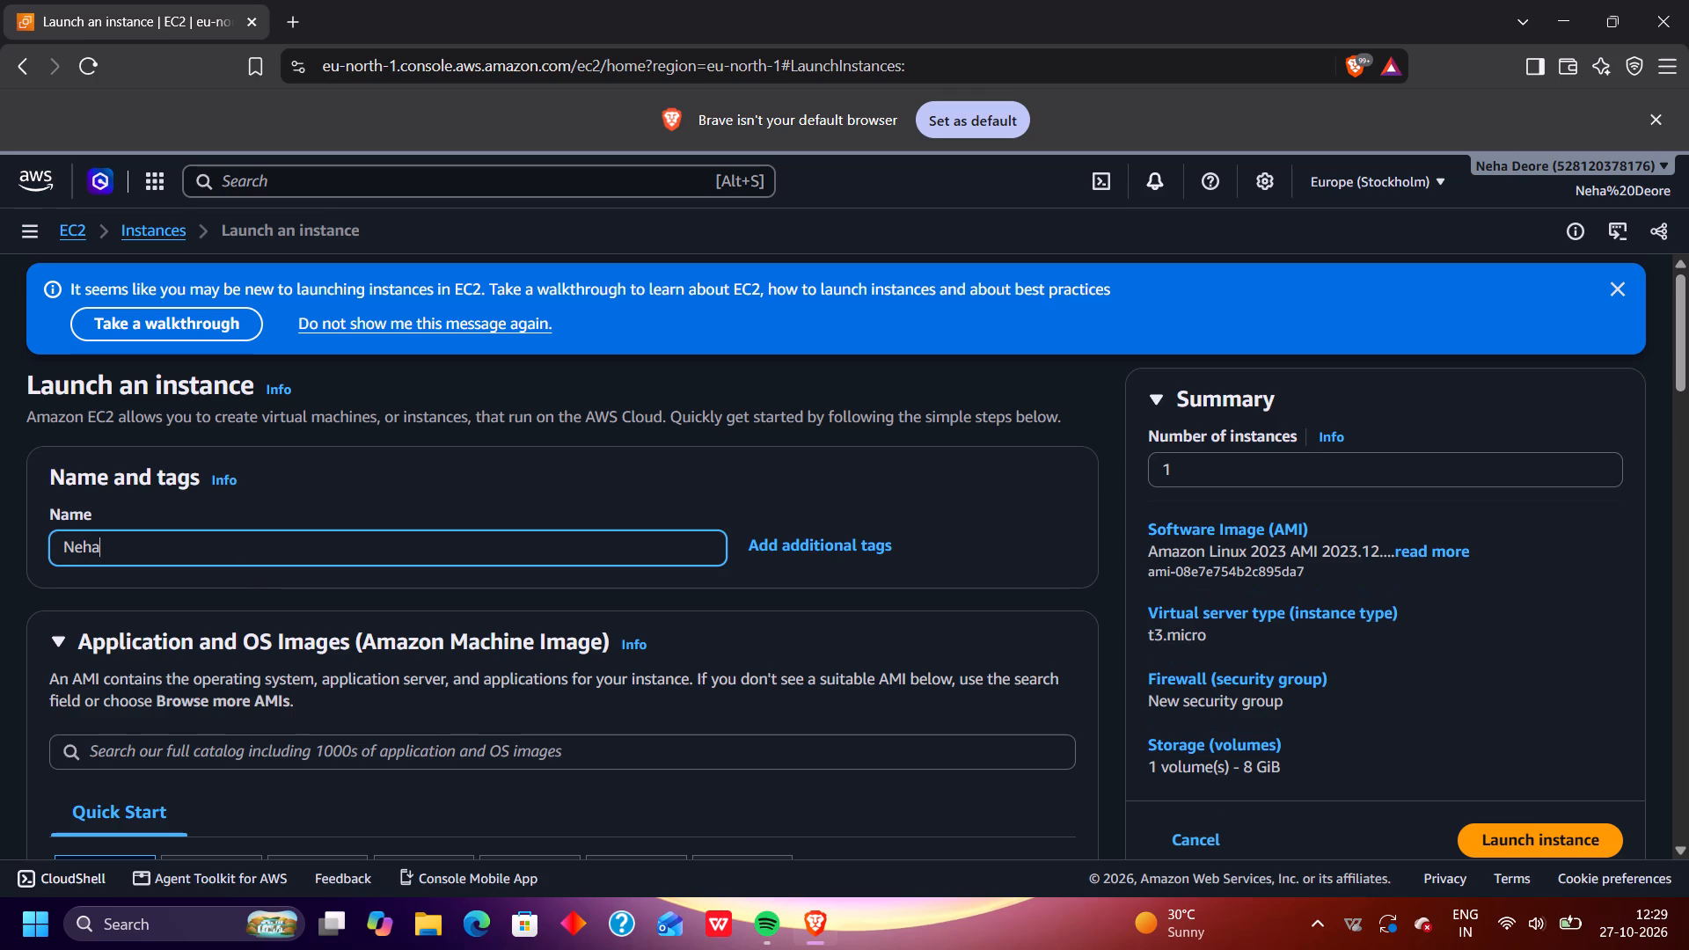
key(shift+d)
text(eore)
Choose Ubuntu as the quick-start operating system image for the instance.
scroll(496, 605, down, 3)
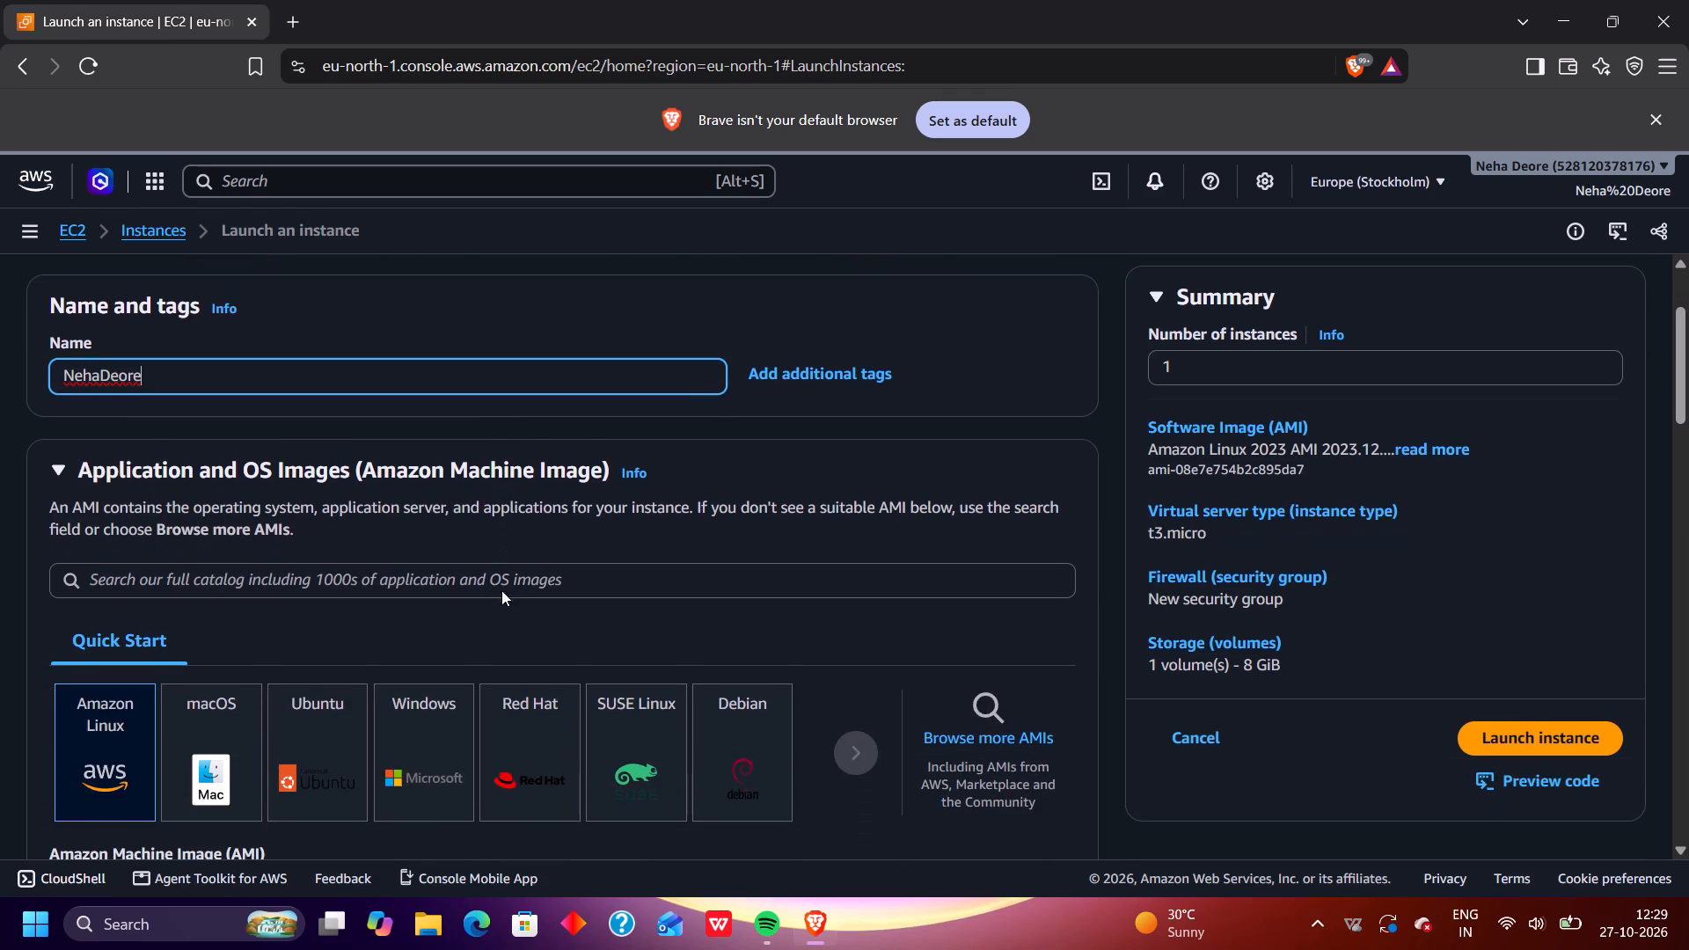
scroll(477, 532, down, 2)
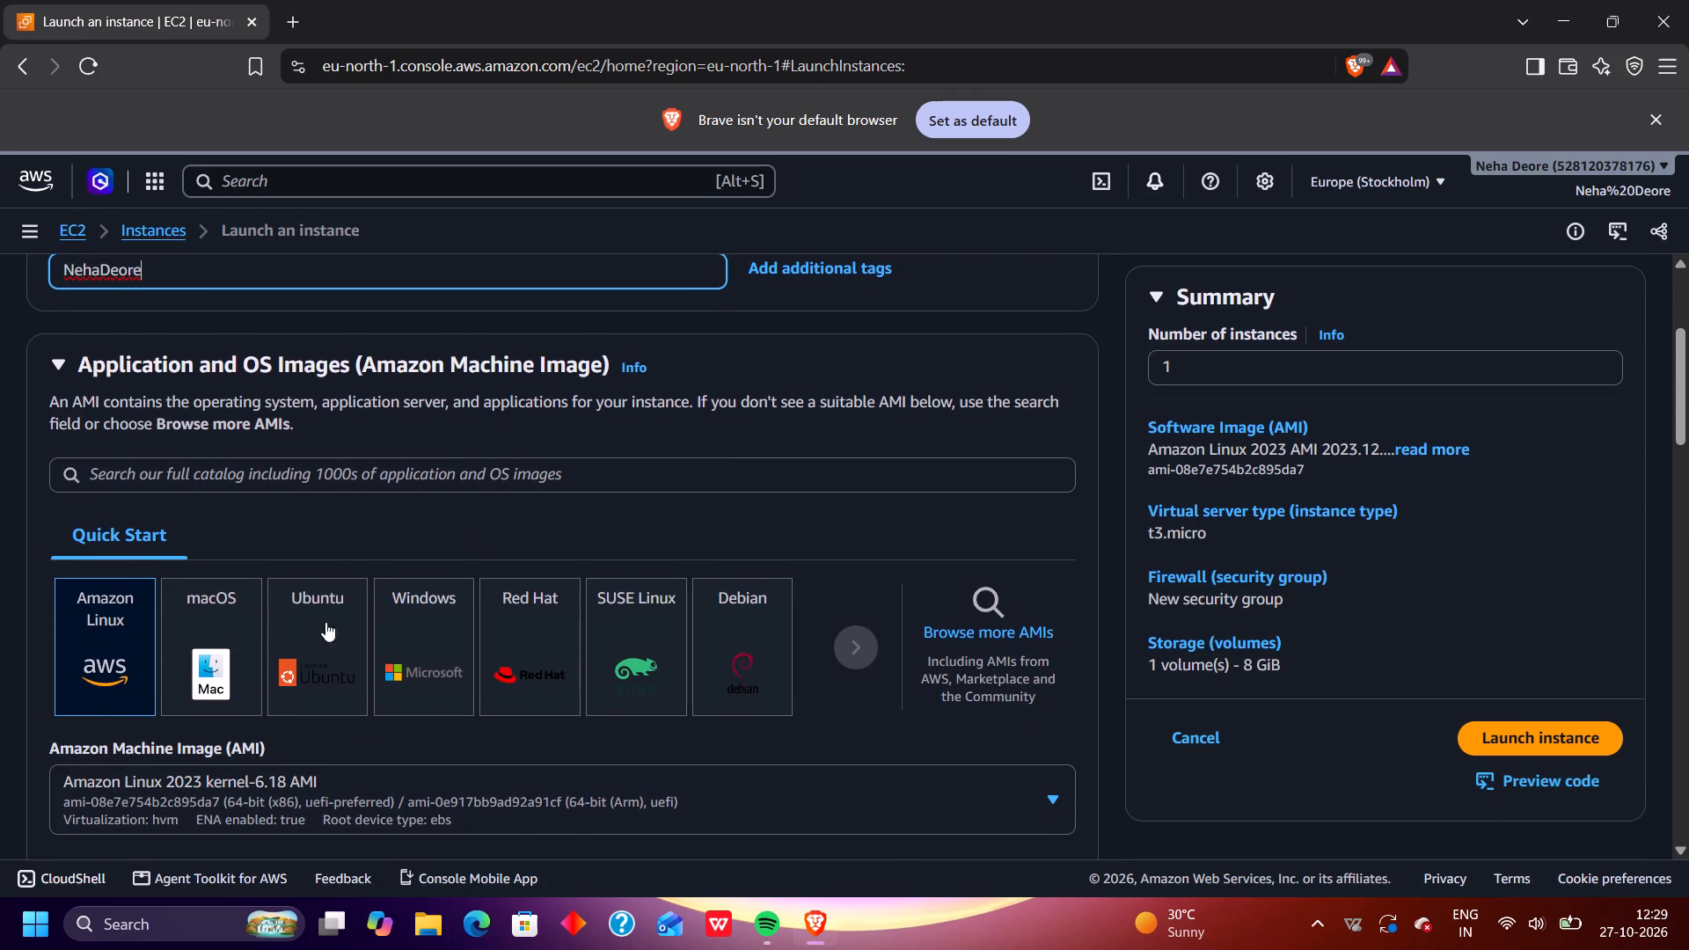
click(327, 658)
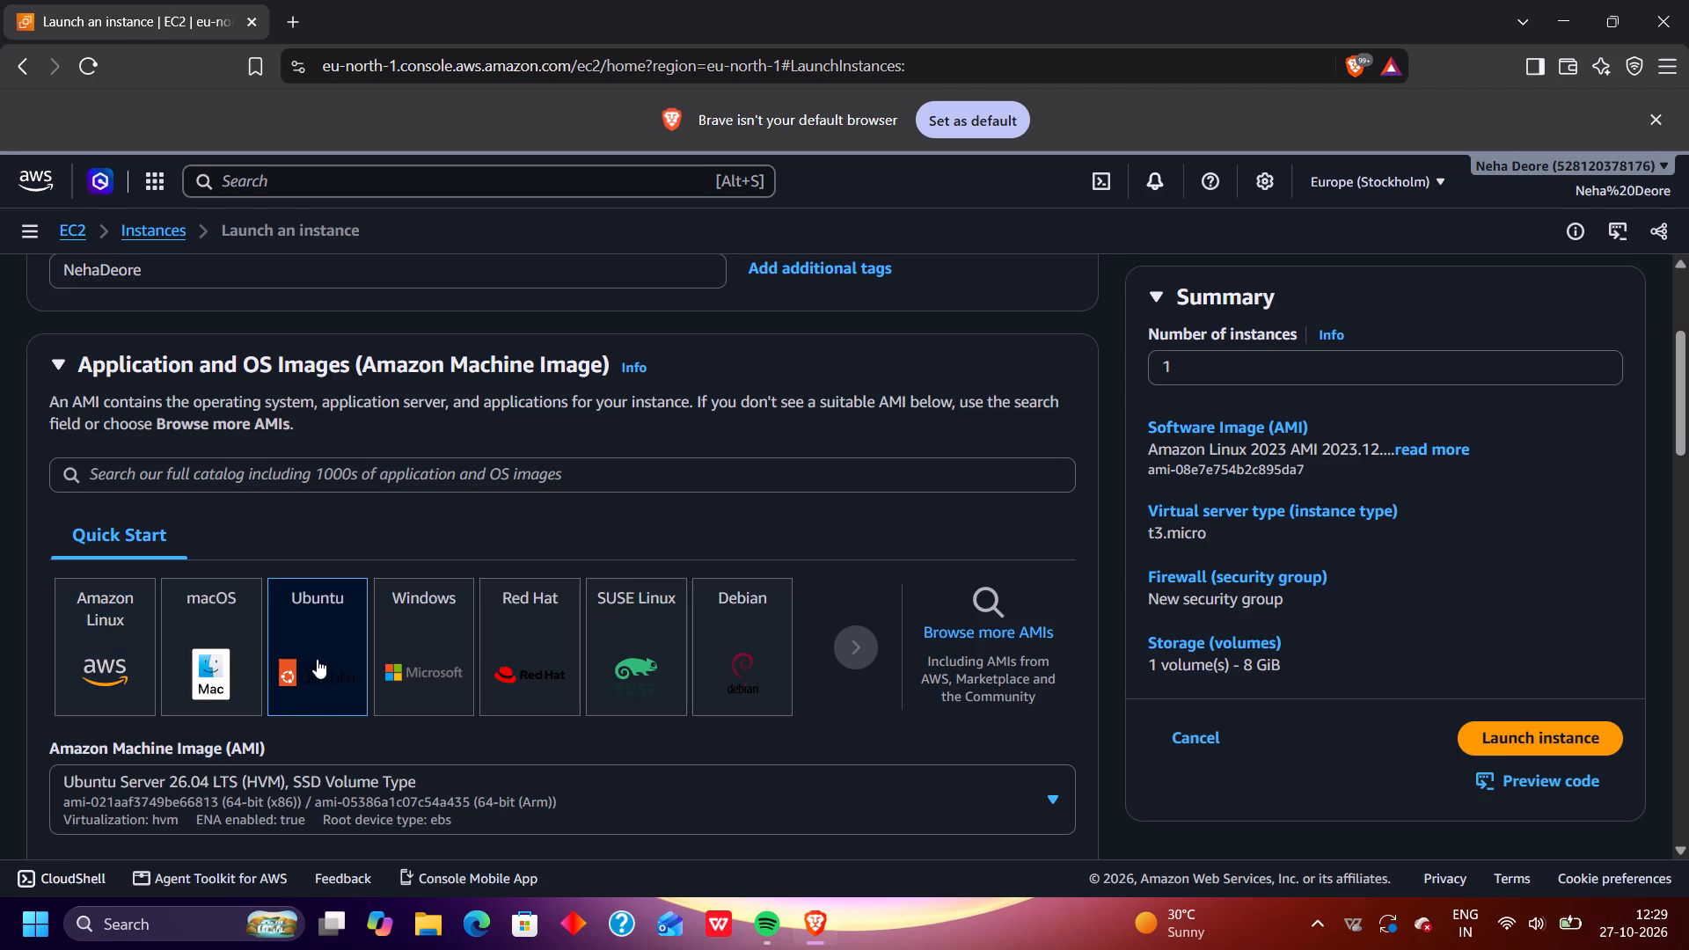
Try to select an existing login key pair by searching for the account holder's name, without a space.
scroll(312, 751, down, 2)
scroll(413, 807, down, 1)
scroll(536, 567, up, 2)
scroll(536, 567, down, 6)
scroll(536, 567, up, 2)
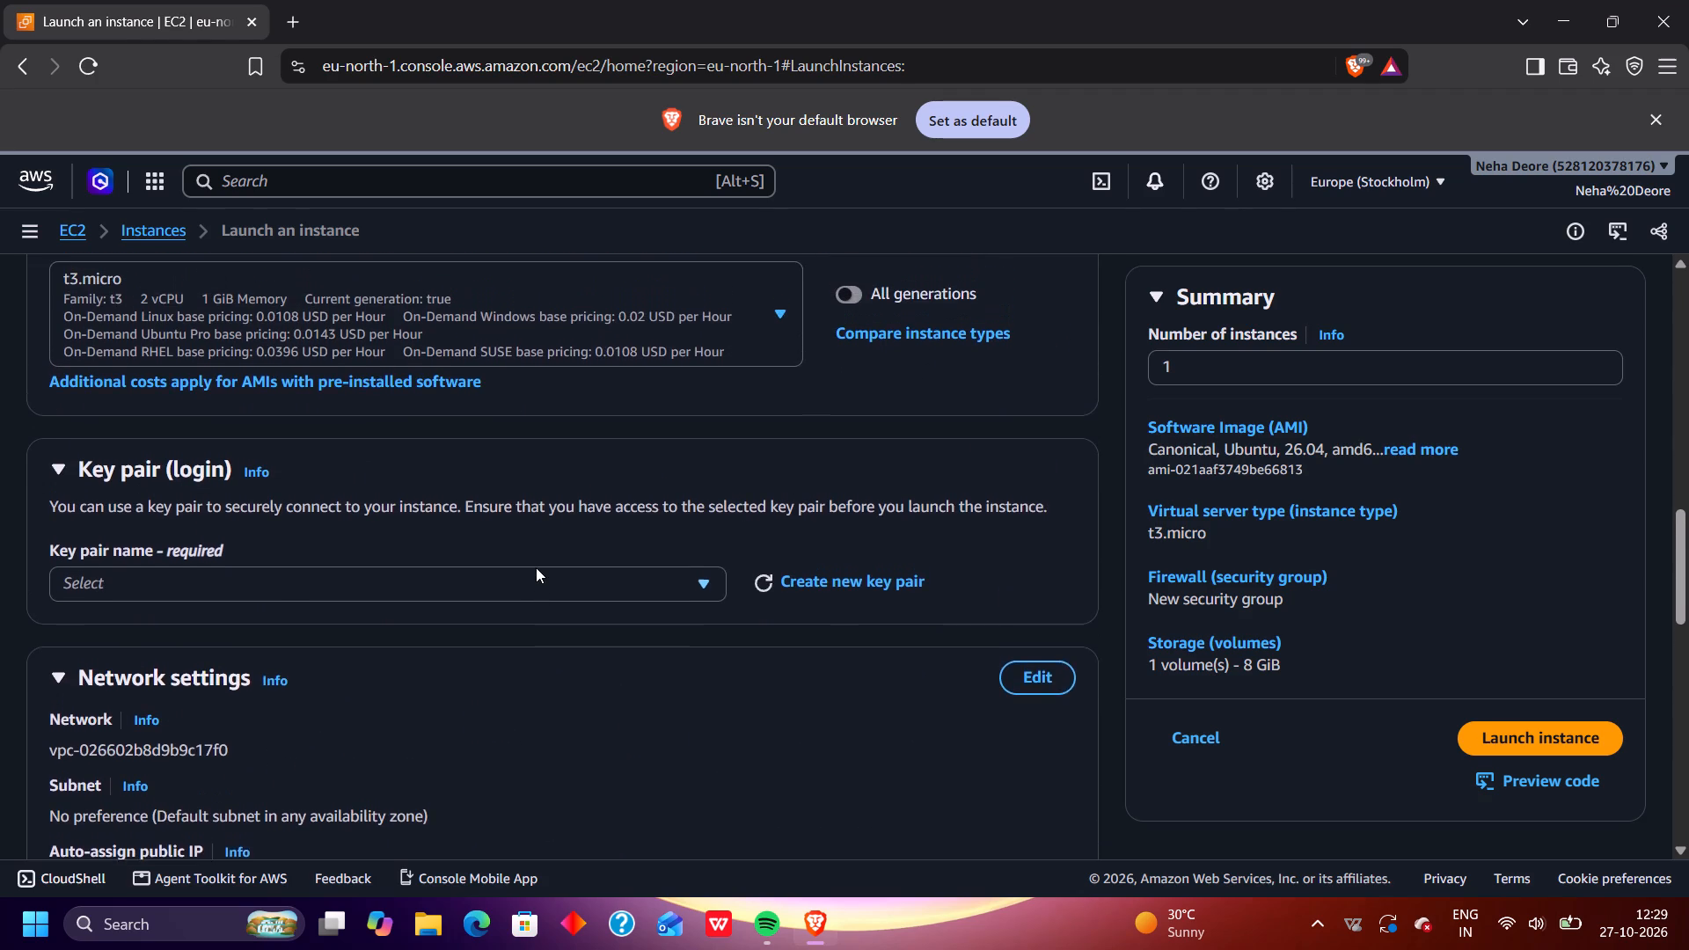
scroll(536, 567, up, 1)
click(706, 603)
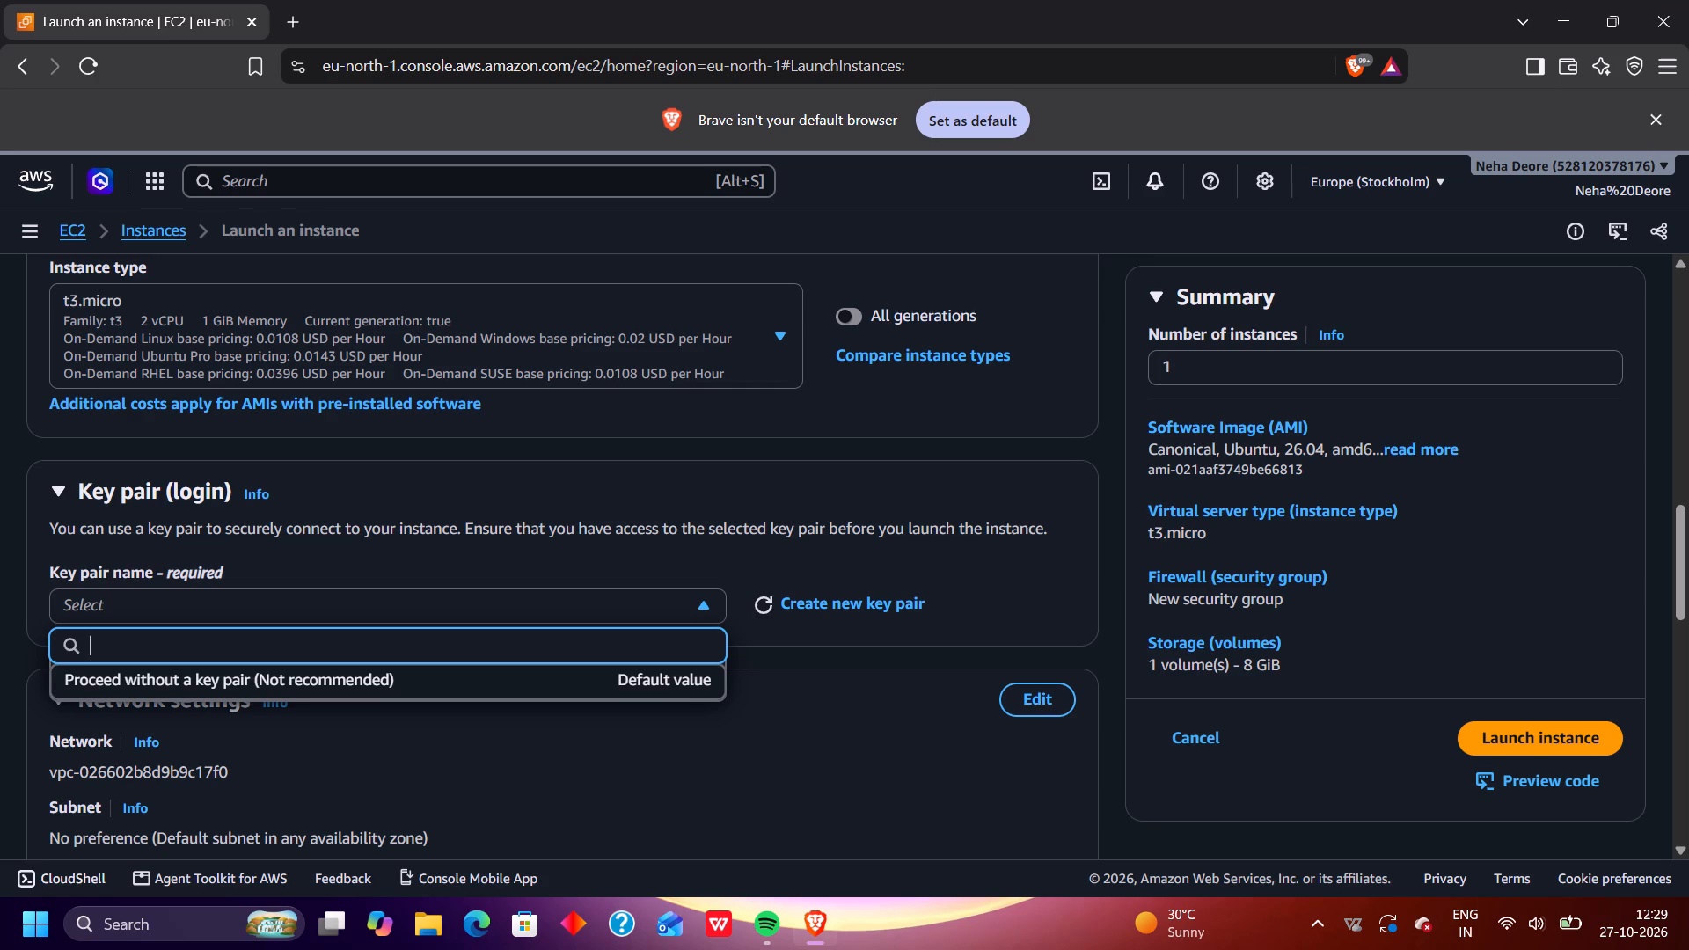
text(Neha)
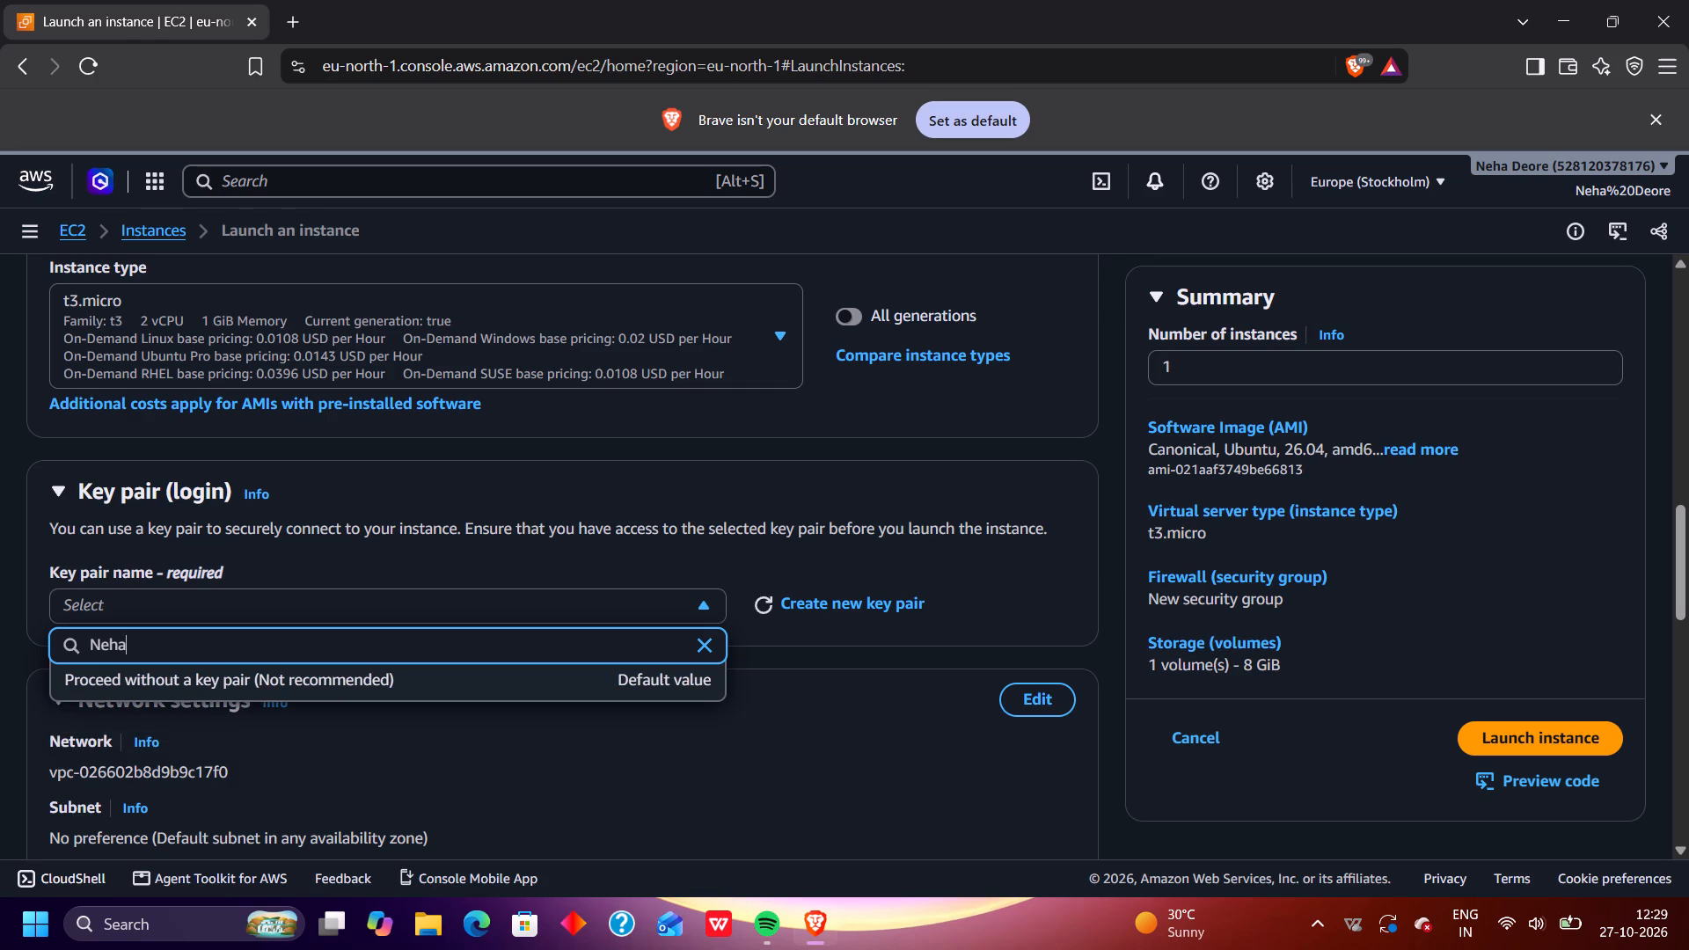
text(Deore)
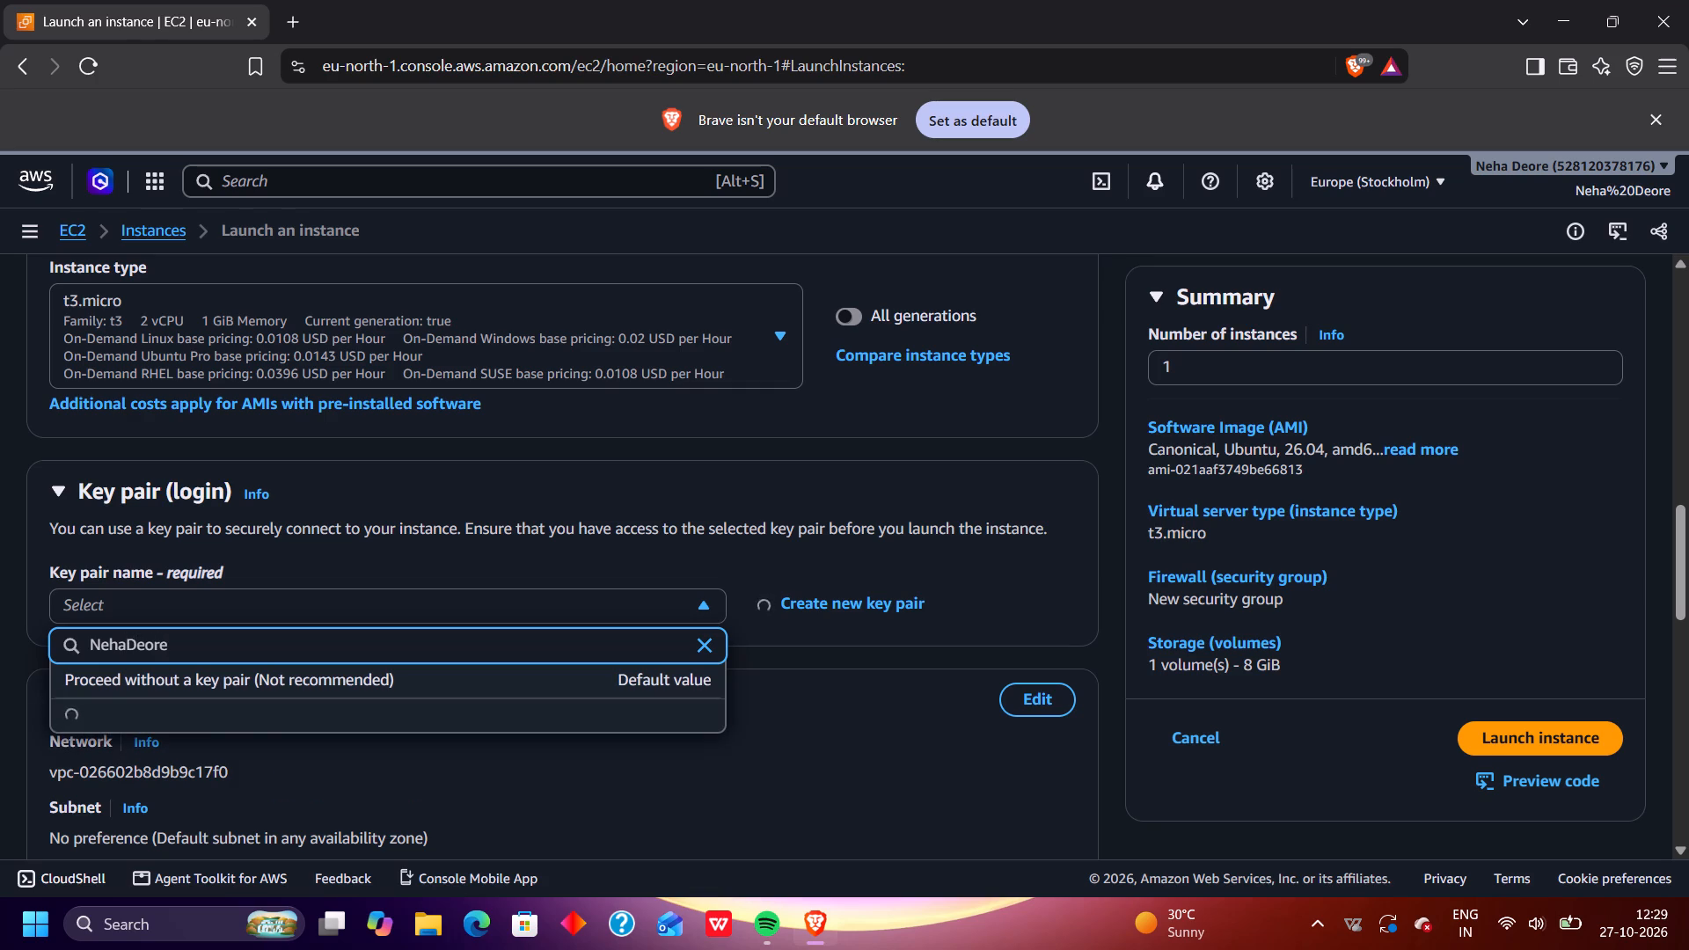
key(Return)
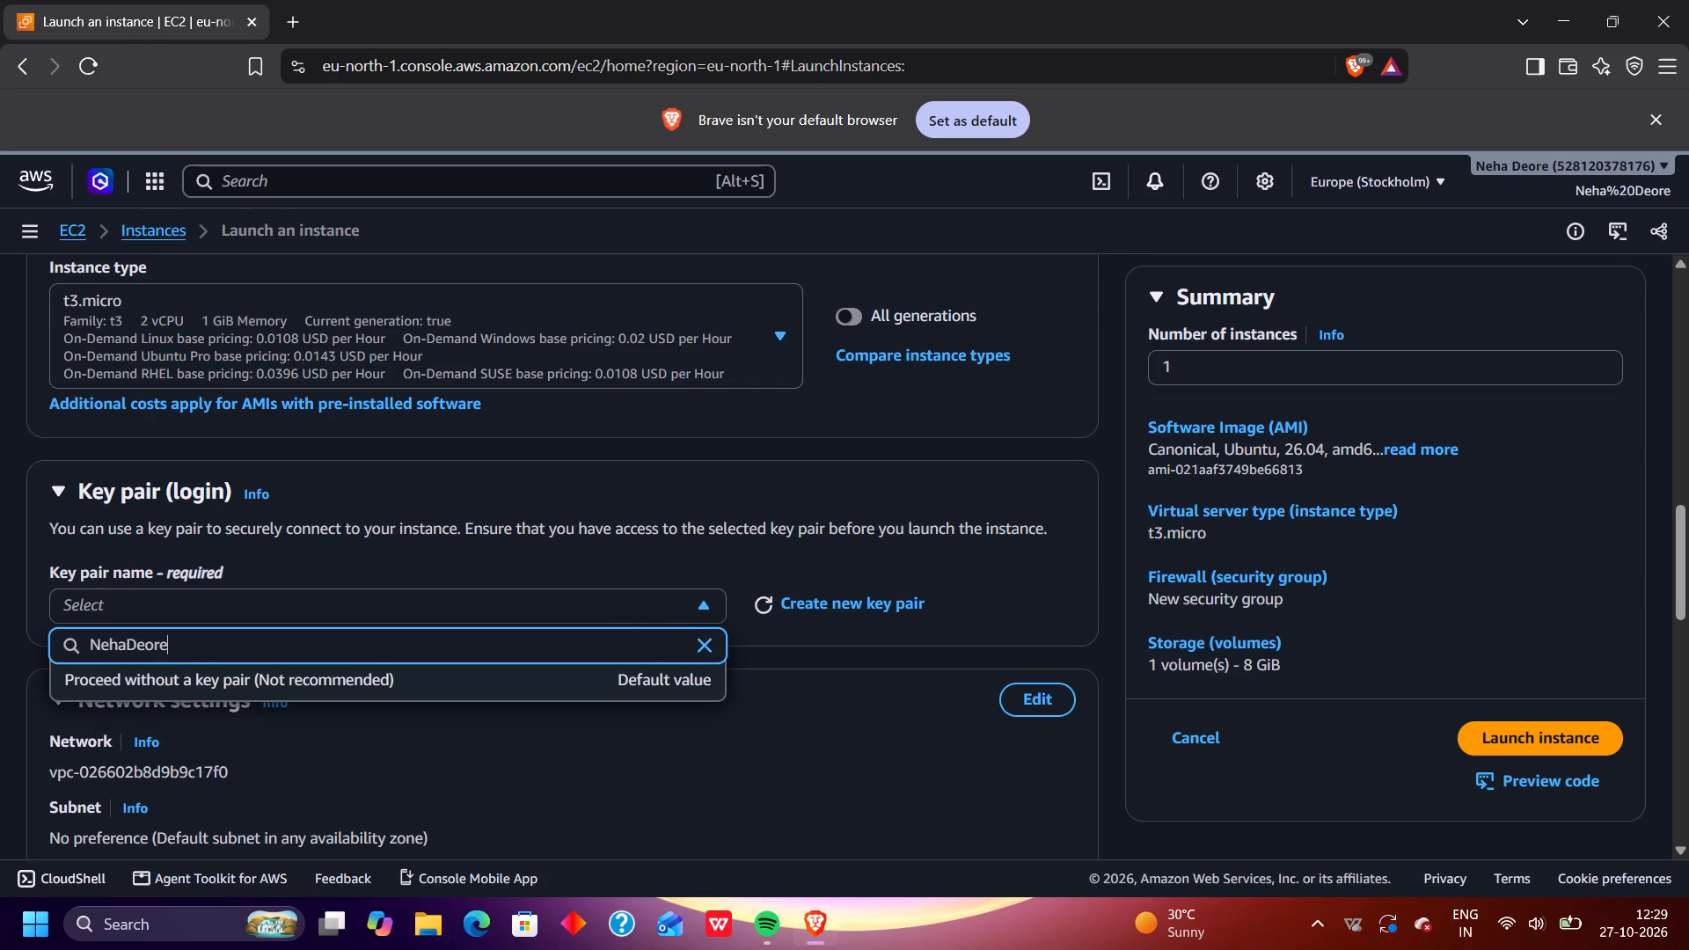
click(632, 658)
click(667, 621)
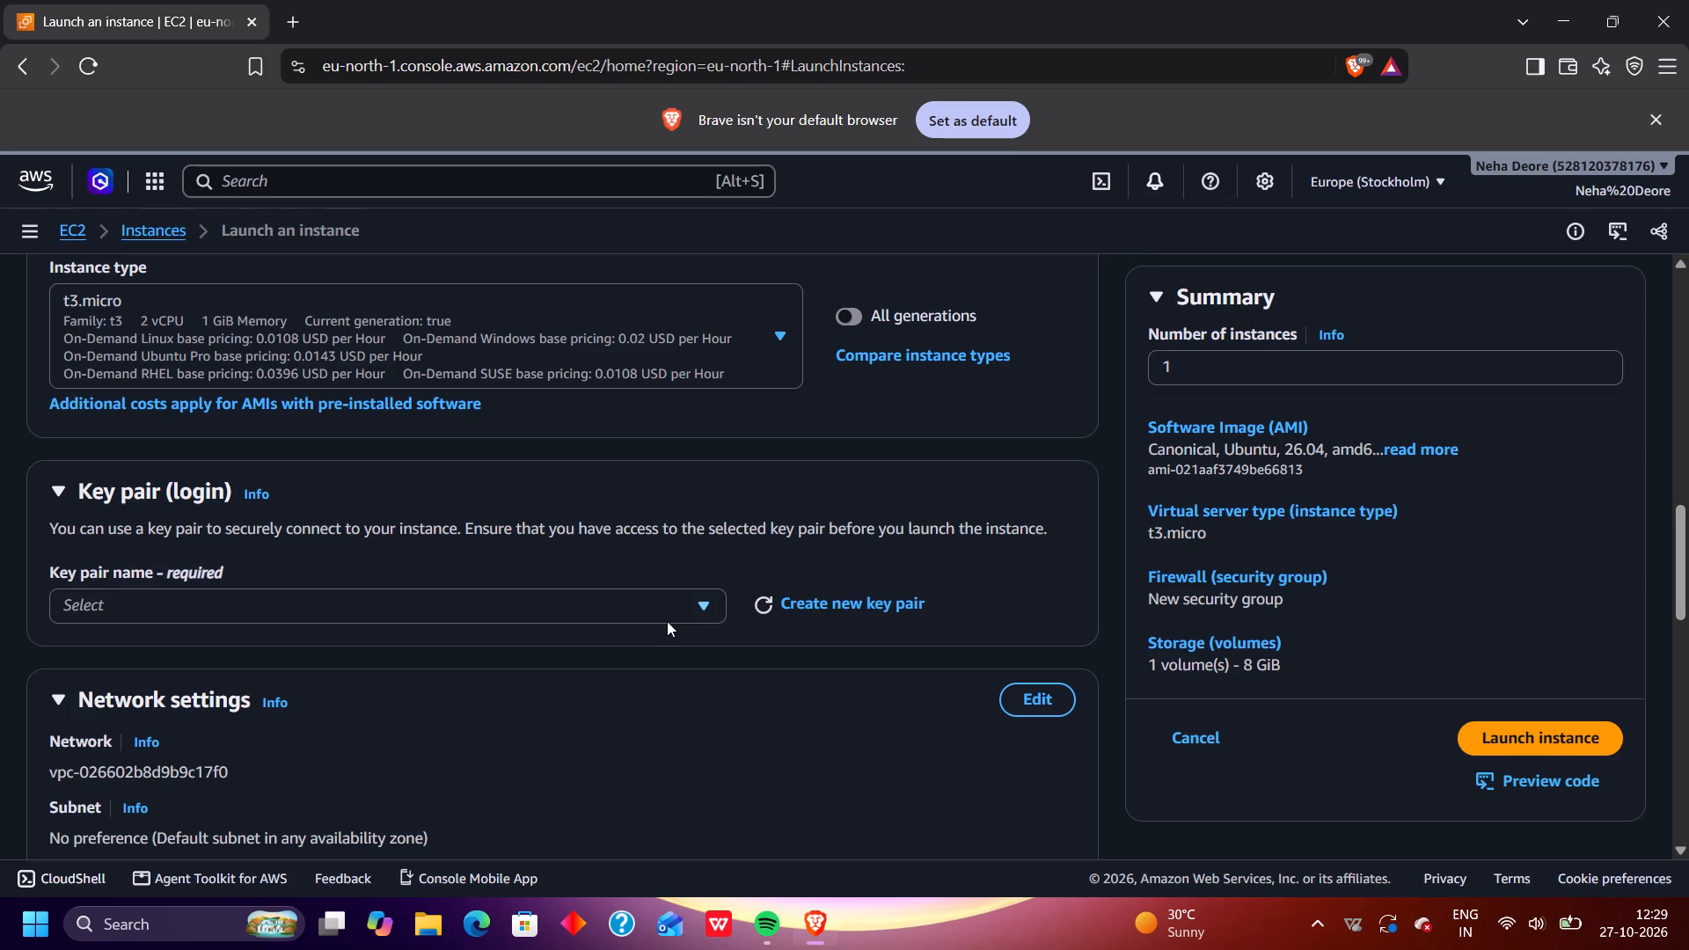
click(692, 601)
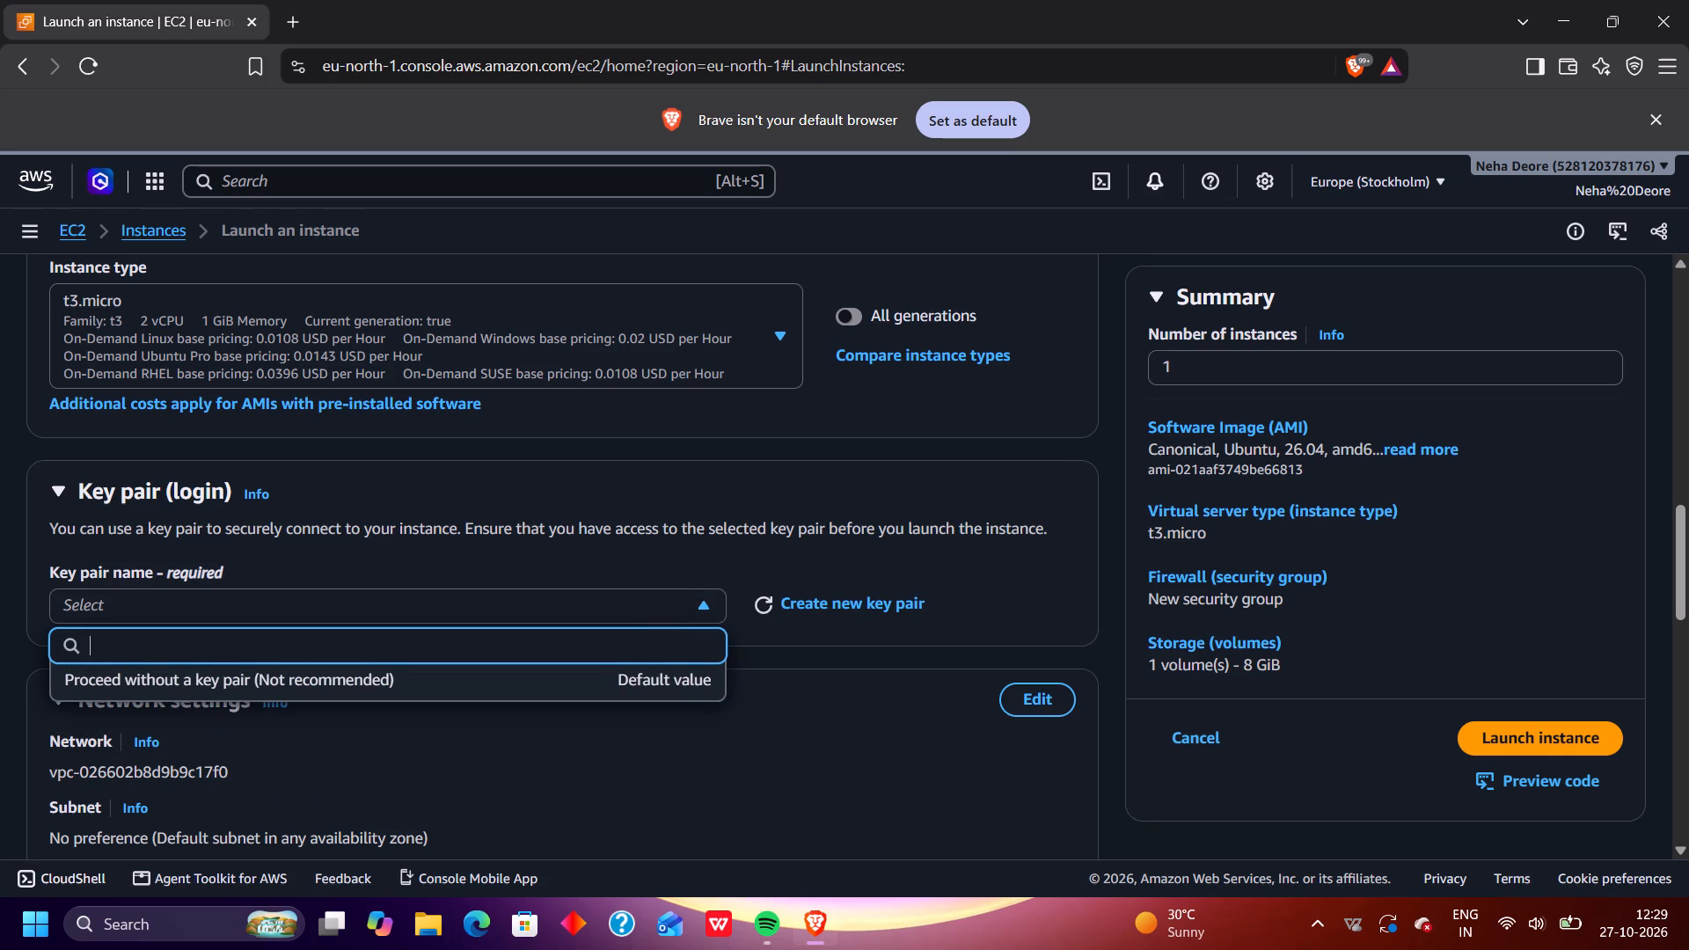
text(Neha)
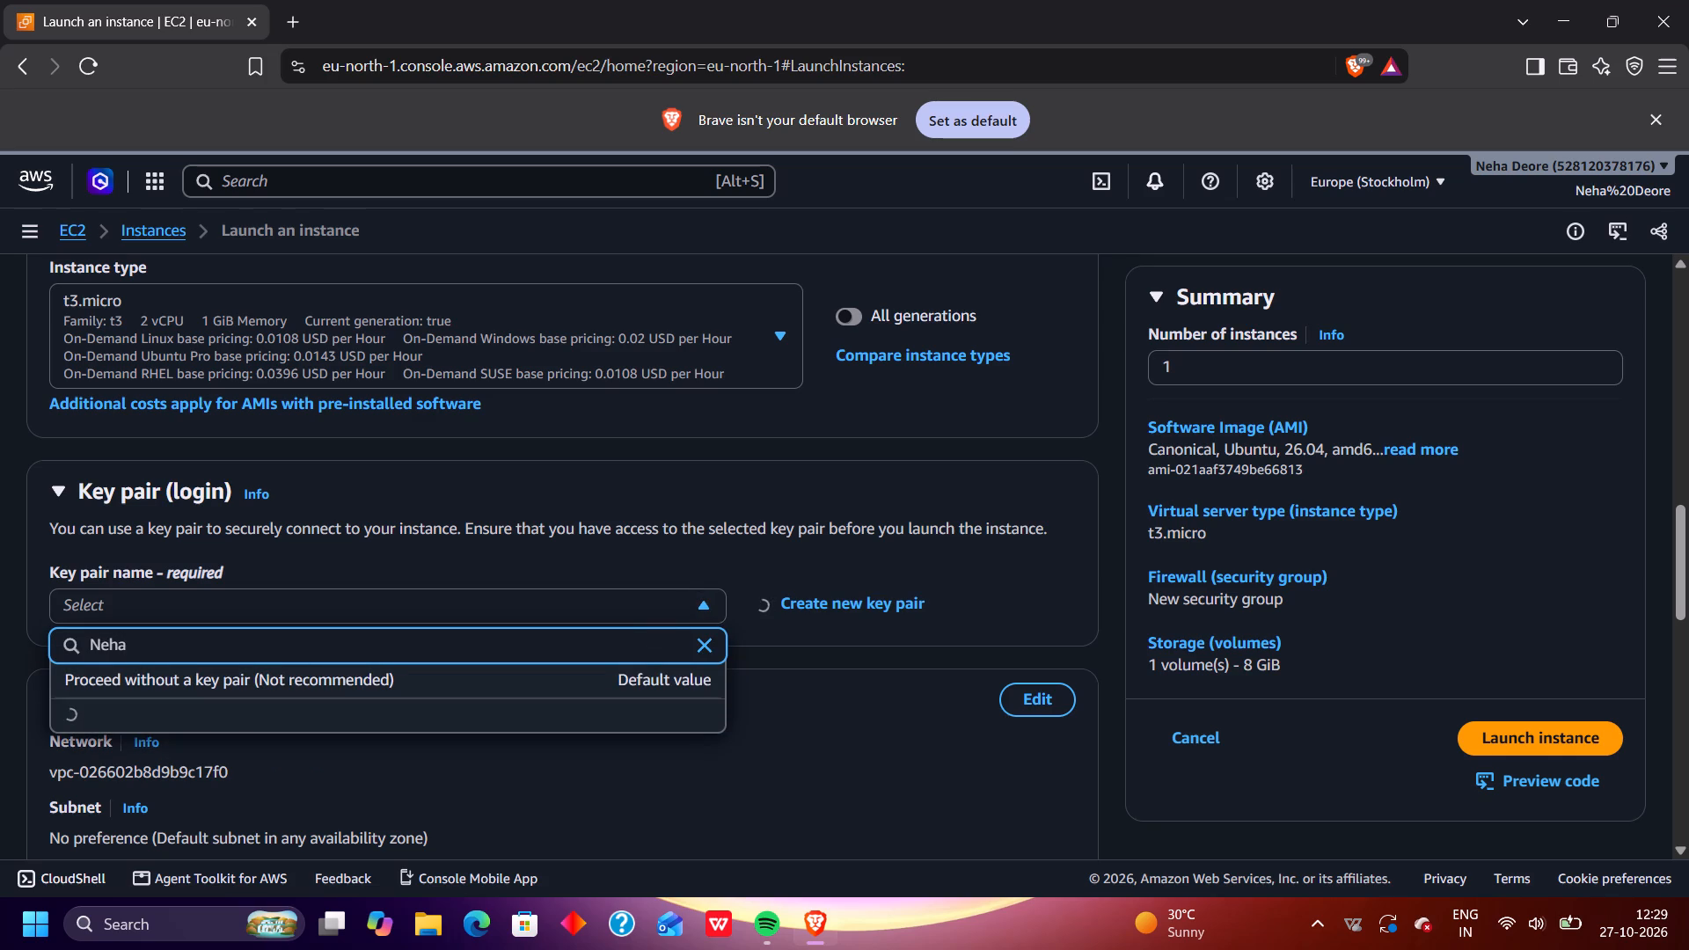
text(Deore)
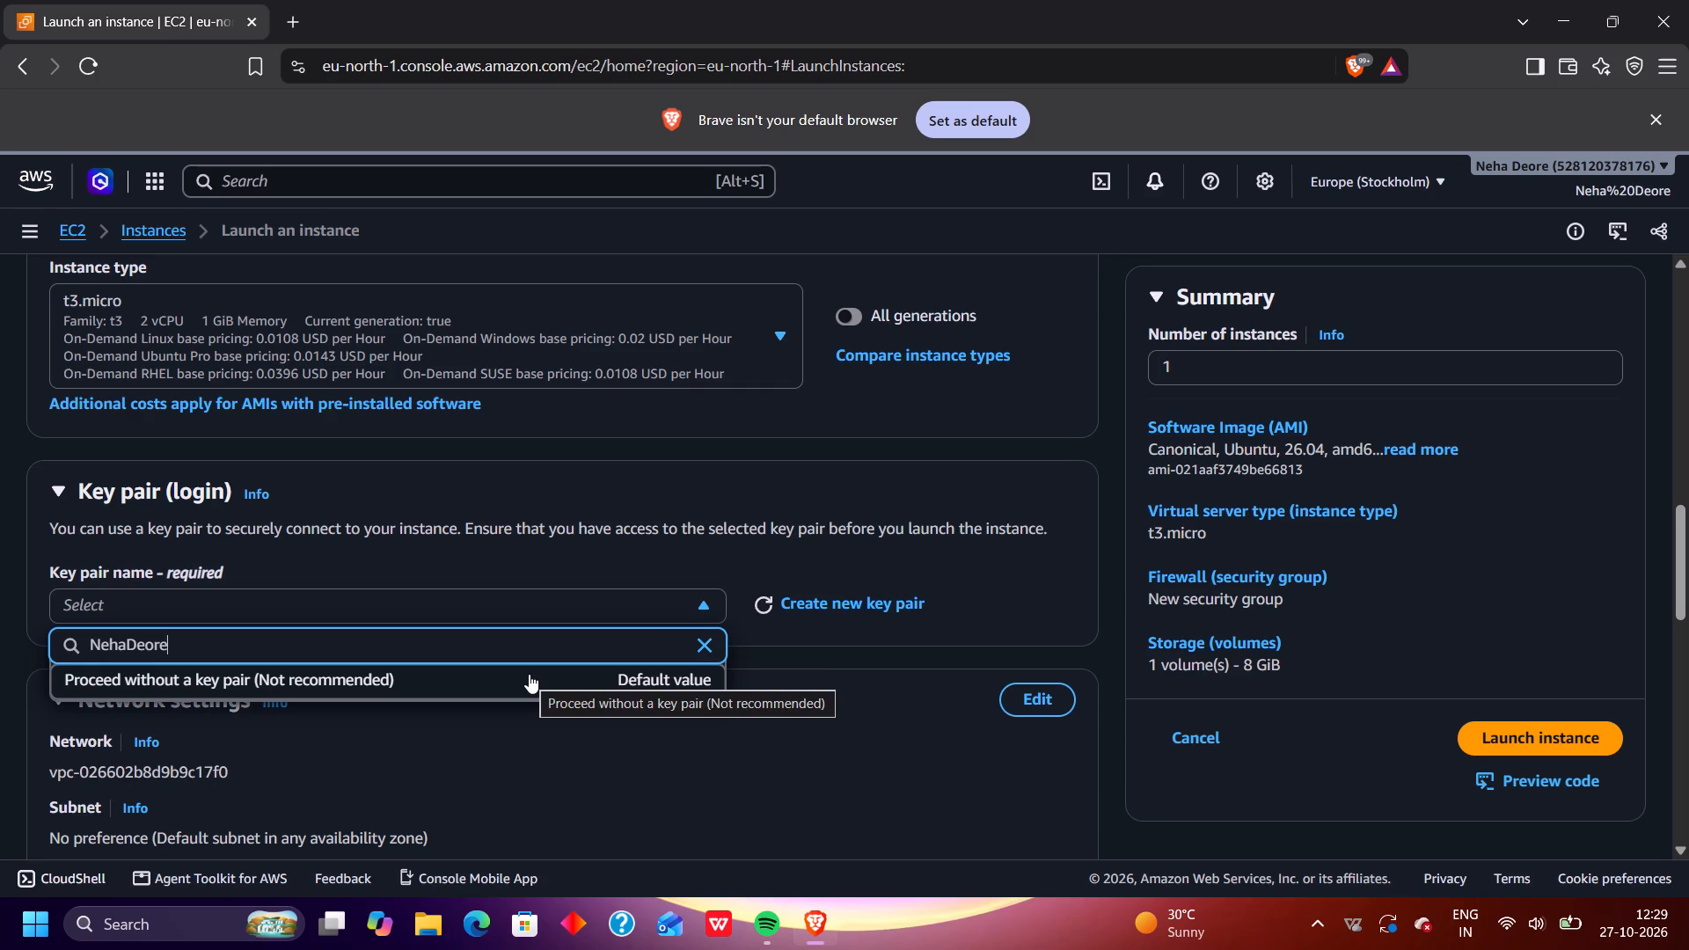
Create an RSA key pair in .pem format named after the account holder, without a space, and save it in Downloads.
click(808, 600)
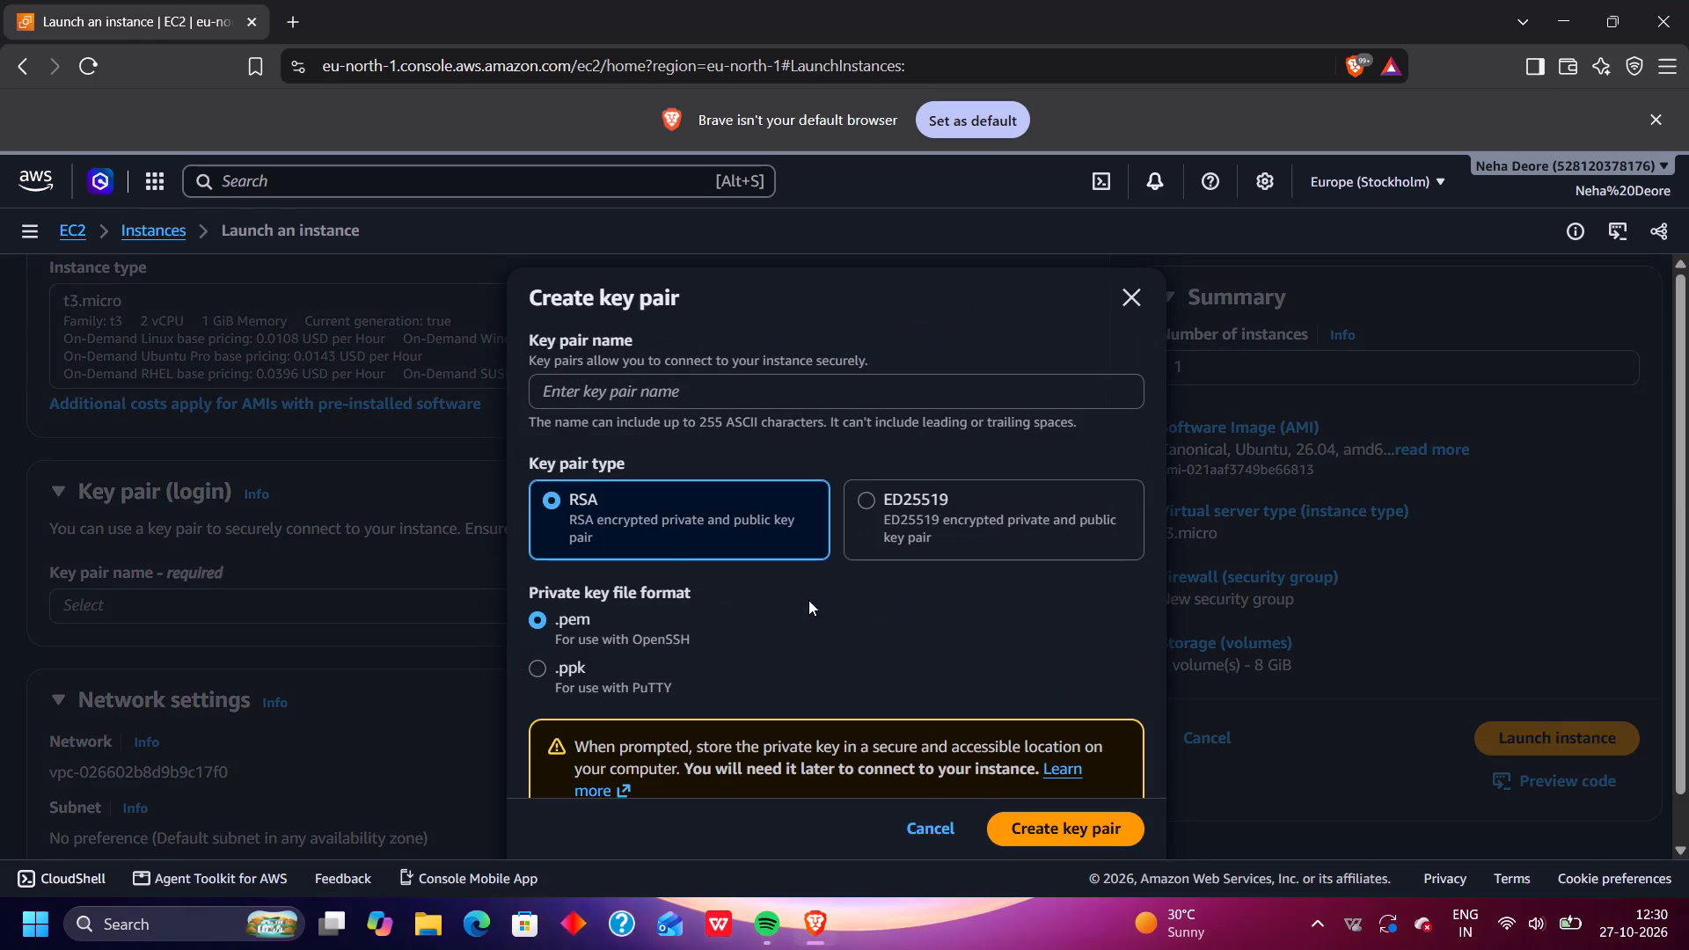
click(702, 372)
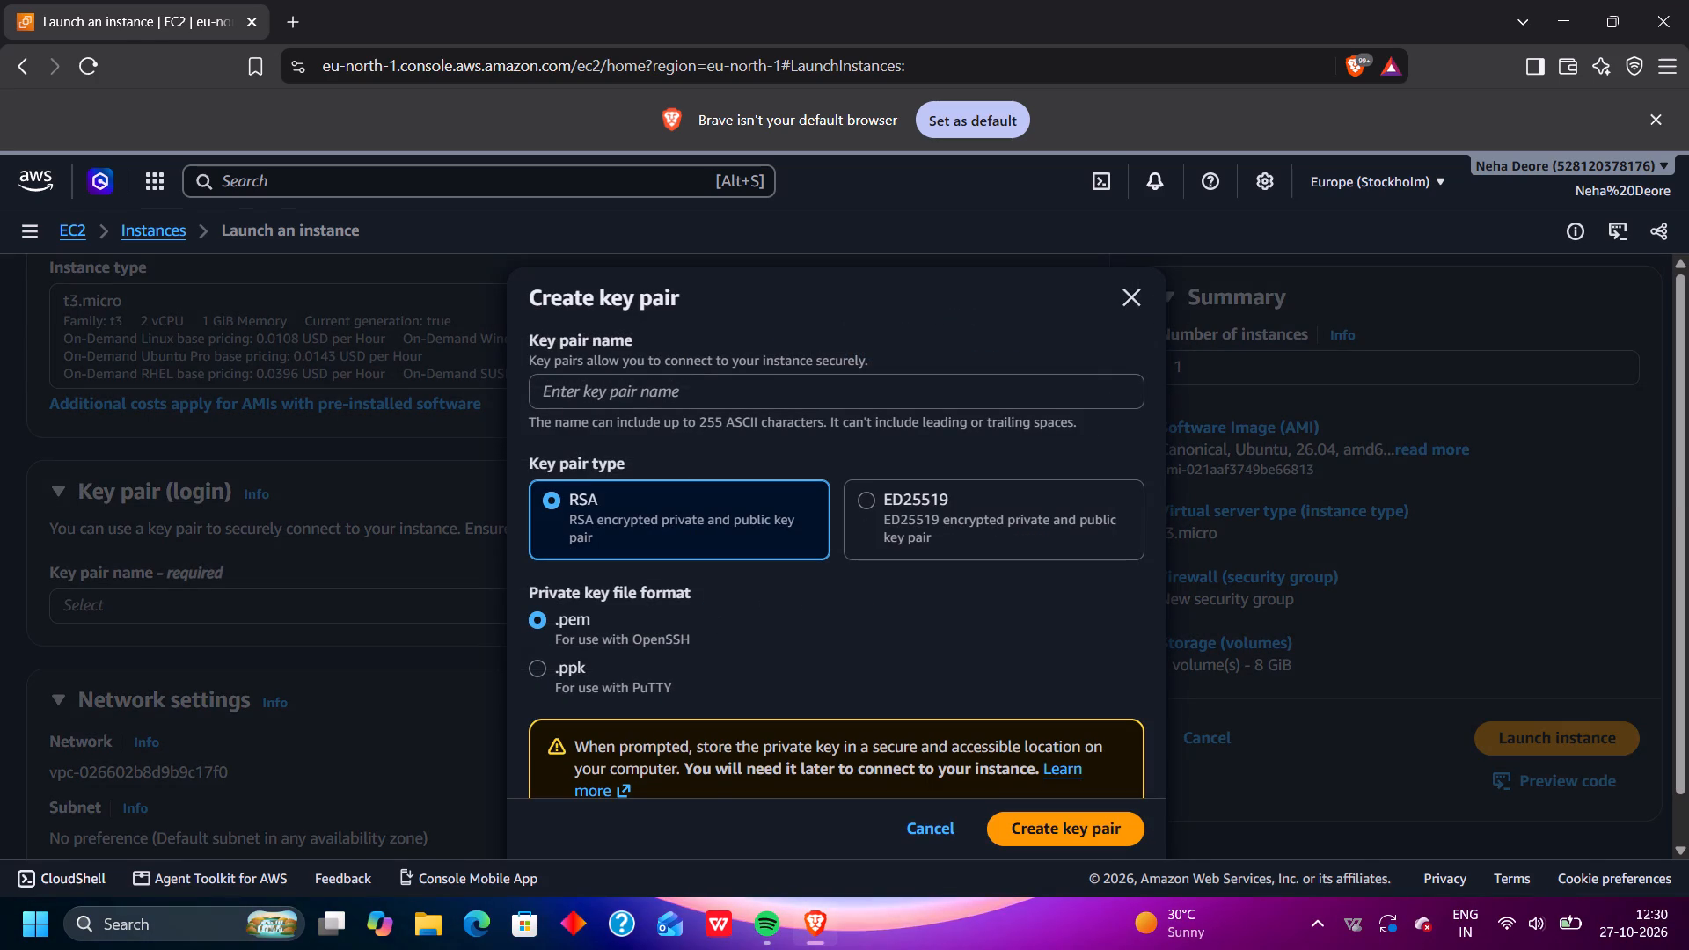
click(682, 382)
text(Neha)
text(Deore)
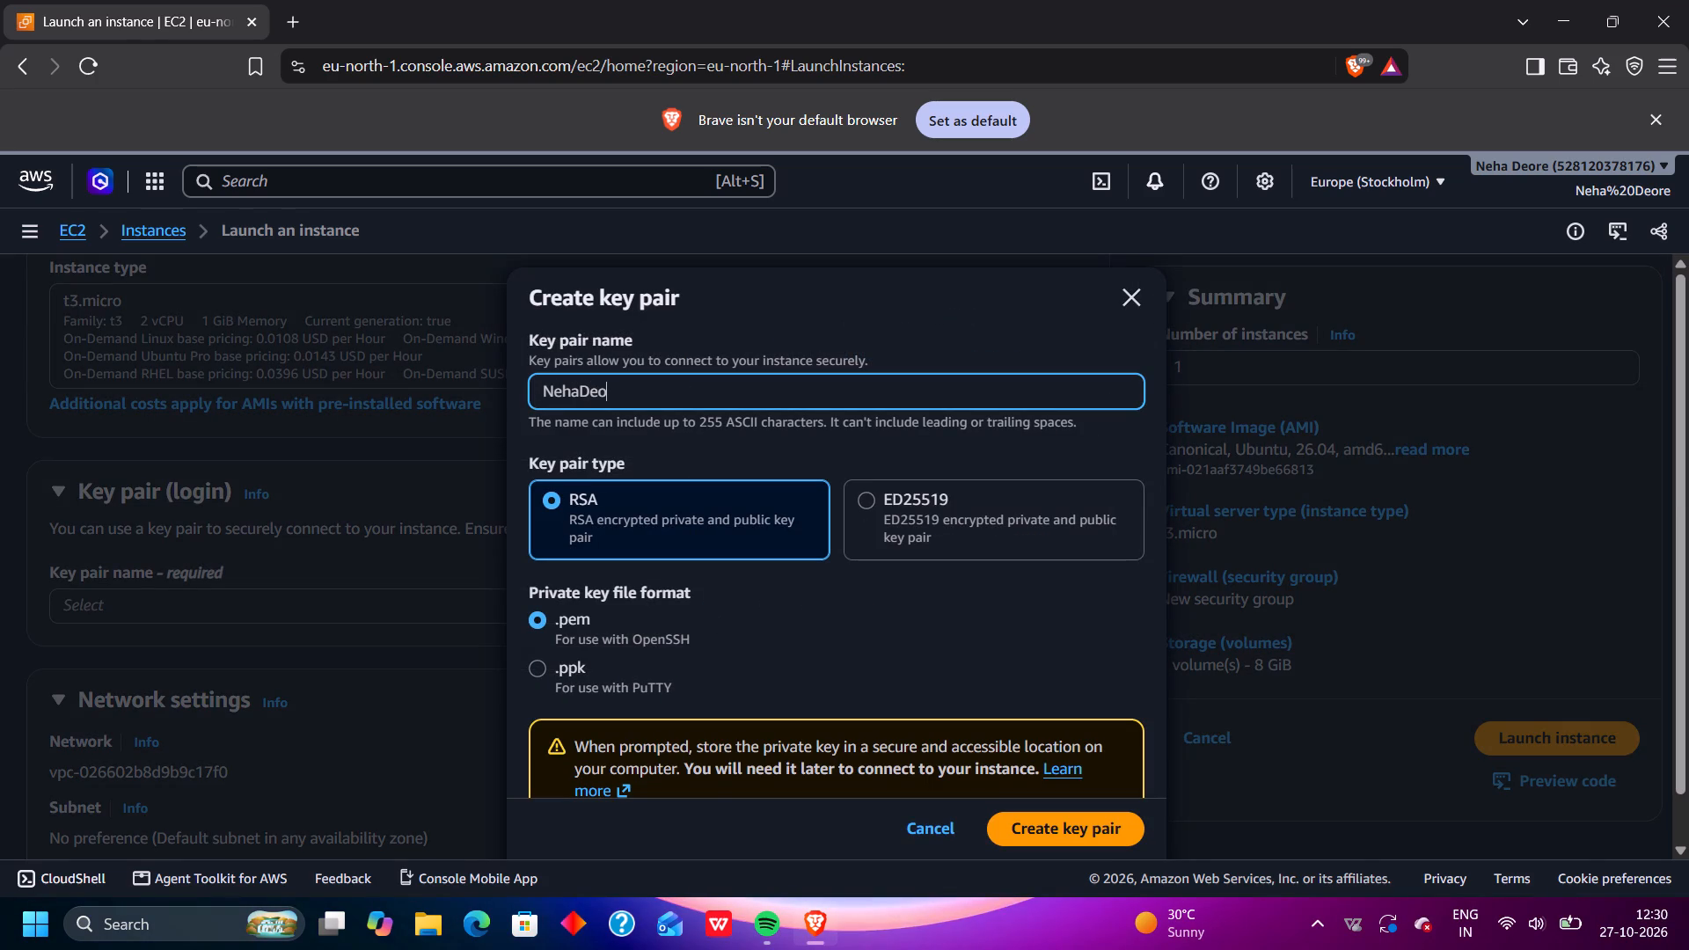
click(1049, 828)
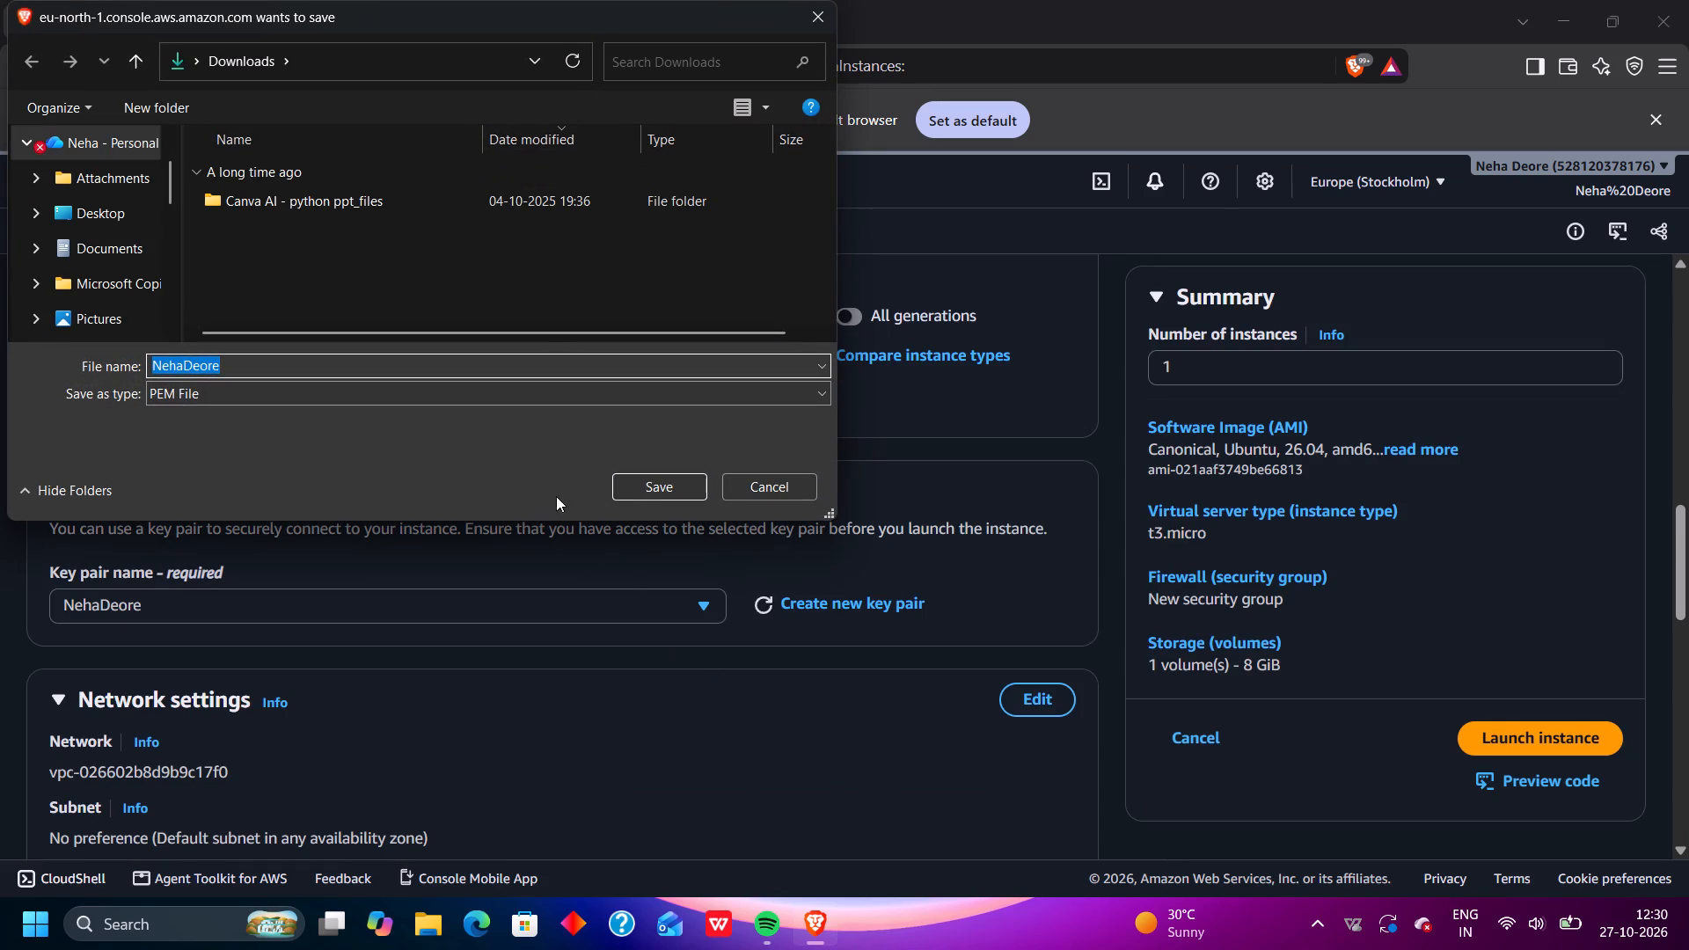
click(646, 488)
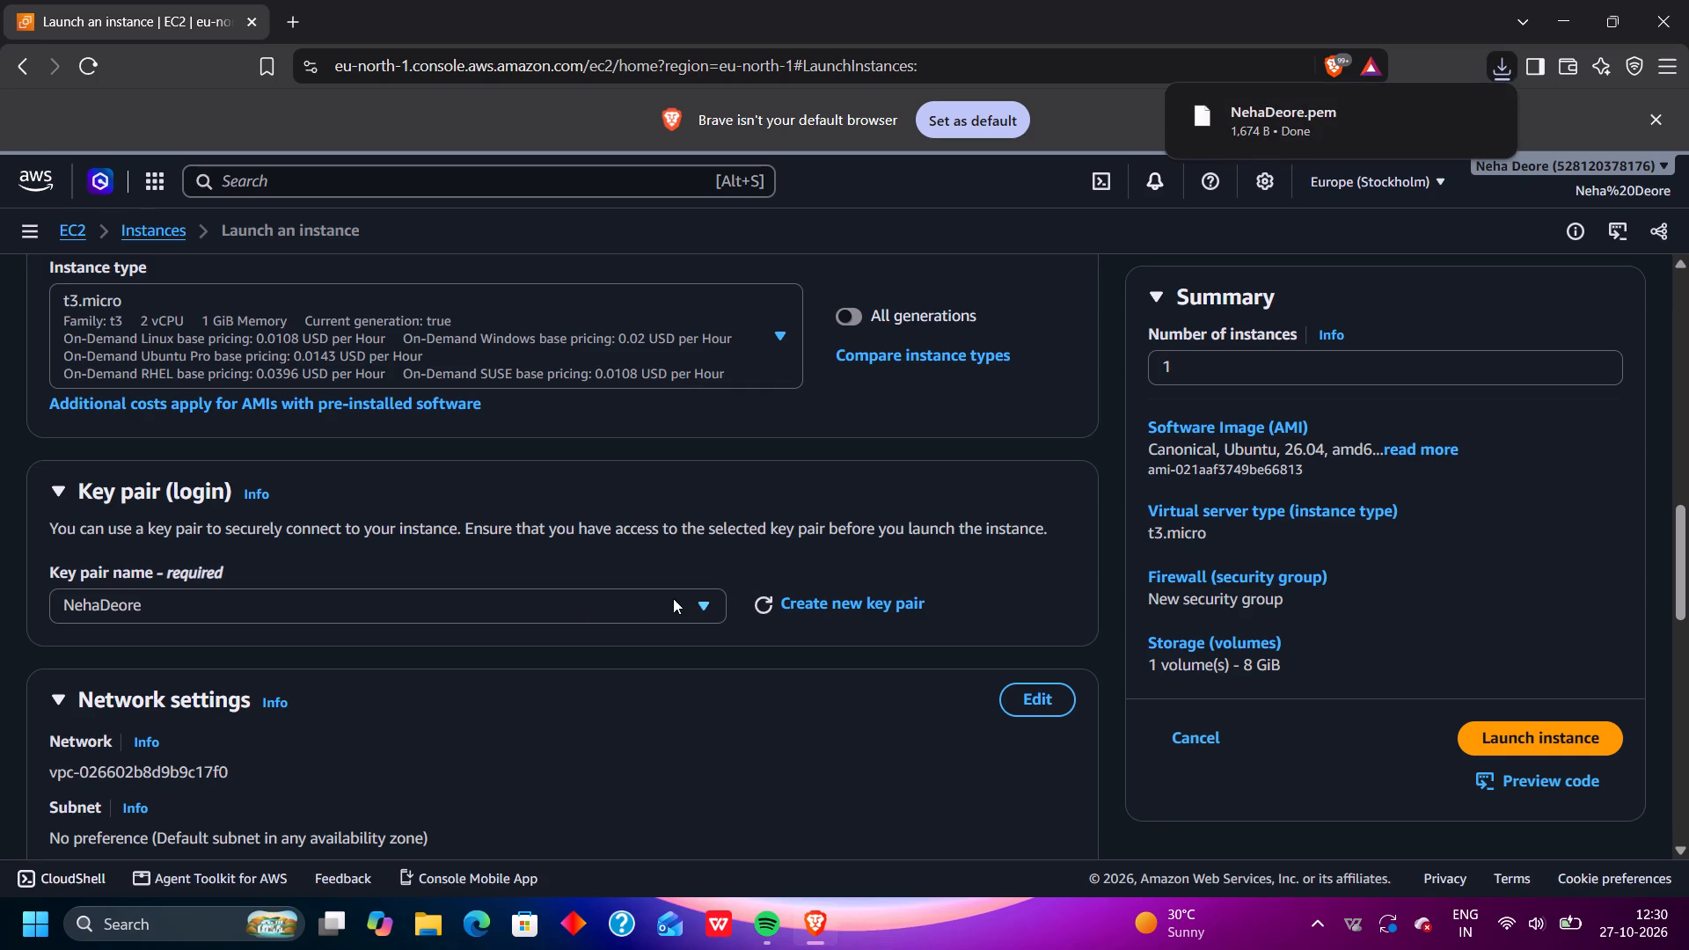
Allow HTTPS and HTTP traffic from the internet in the new security group's firewall rules.
scroll(628, 620, down, 5)
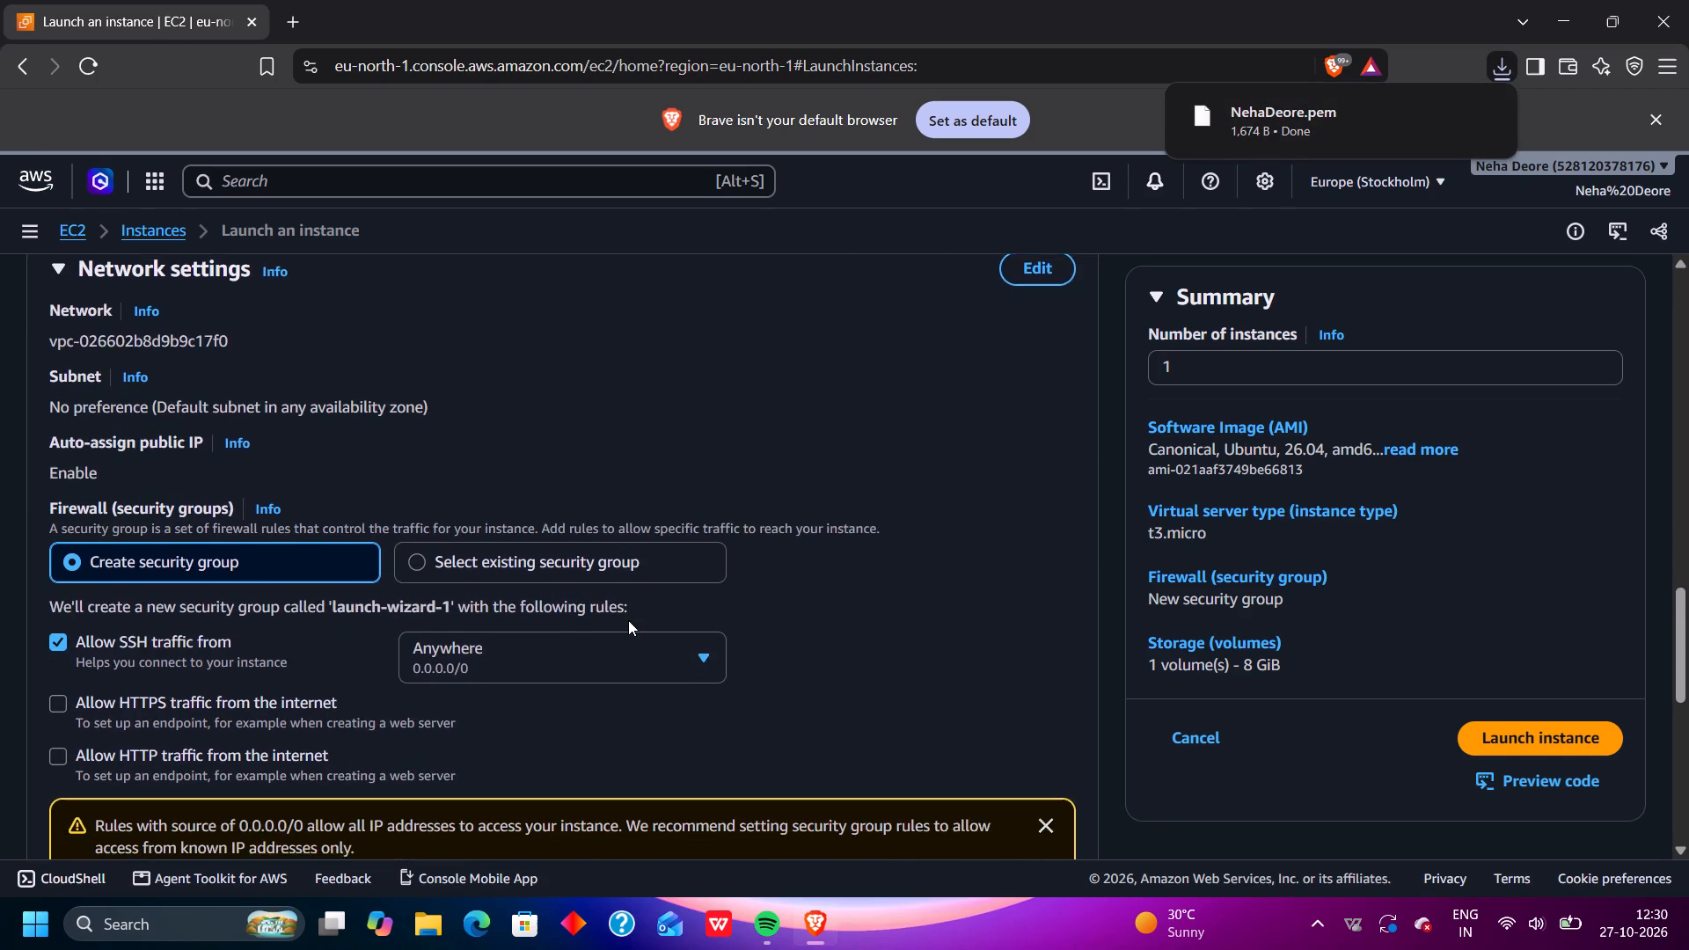
scroll(628, 620, down, 3)
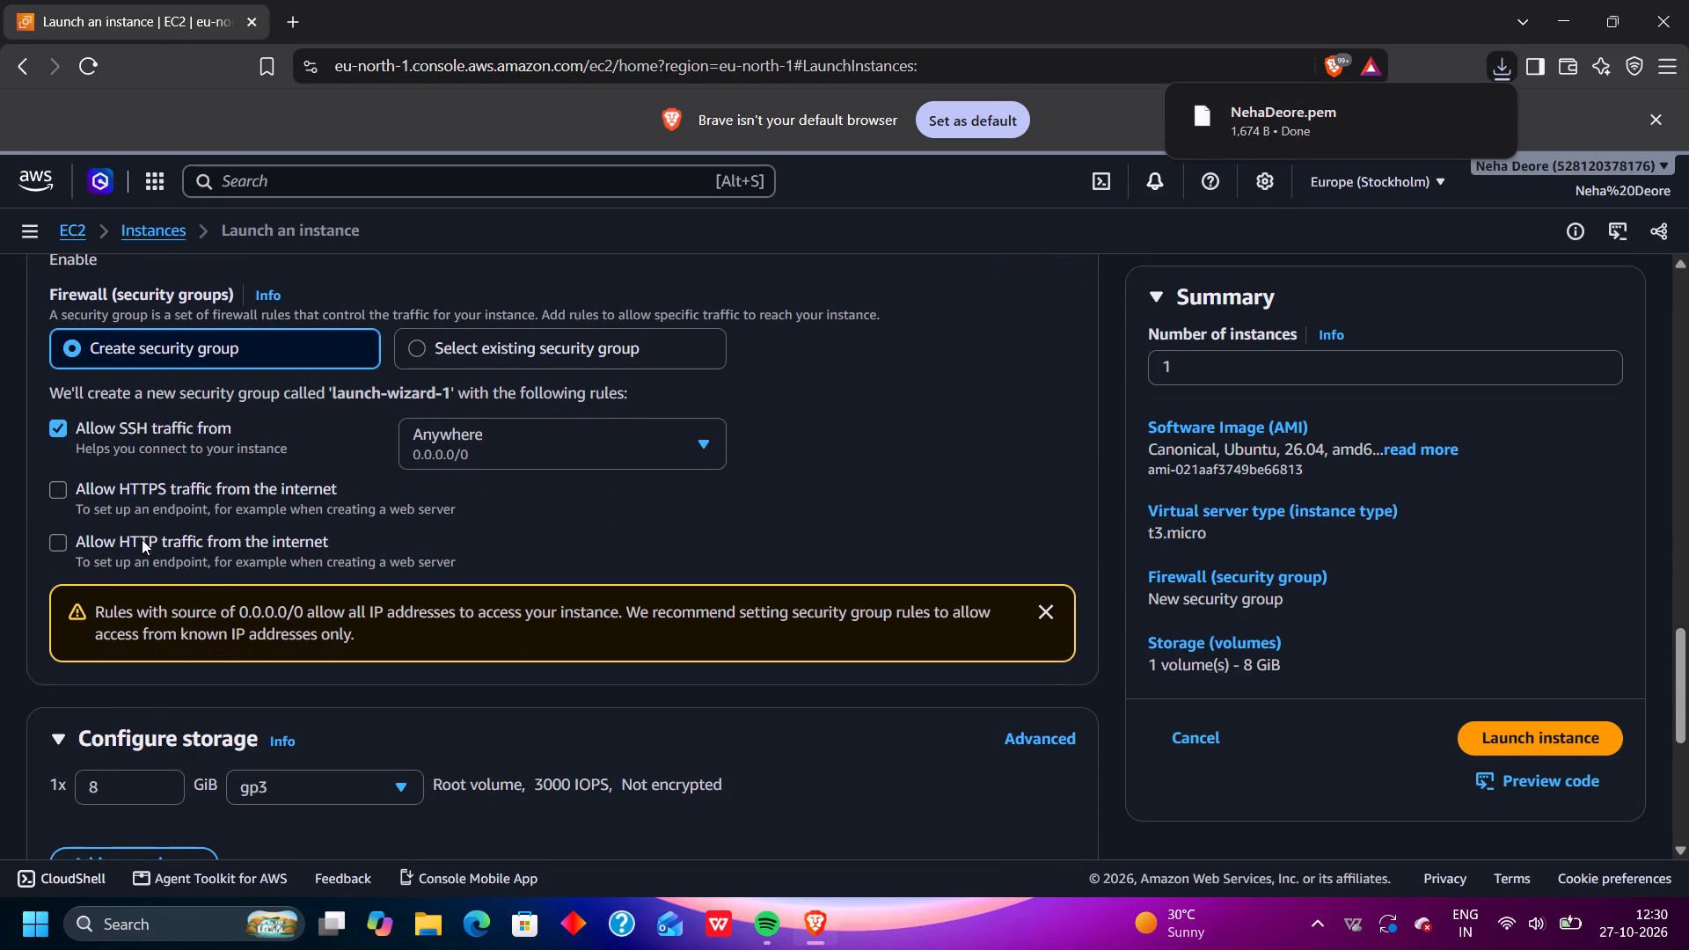
click(54, 493)
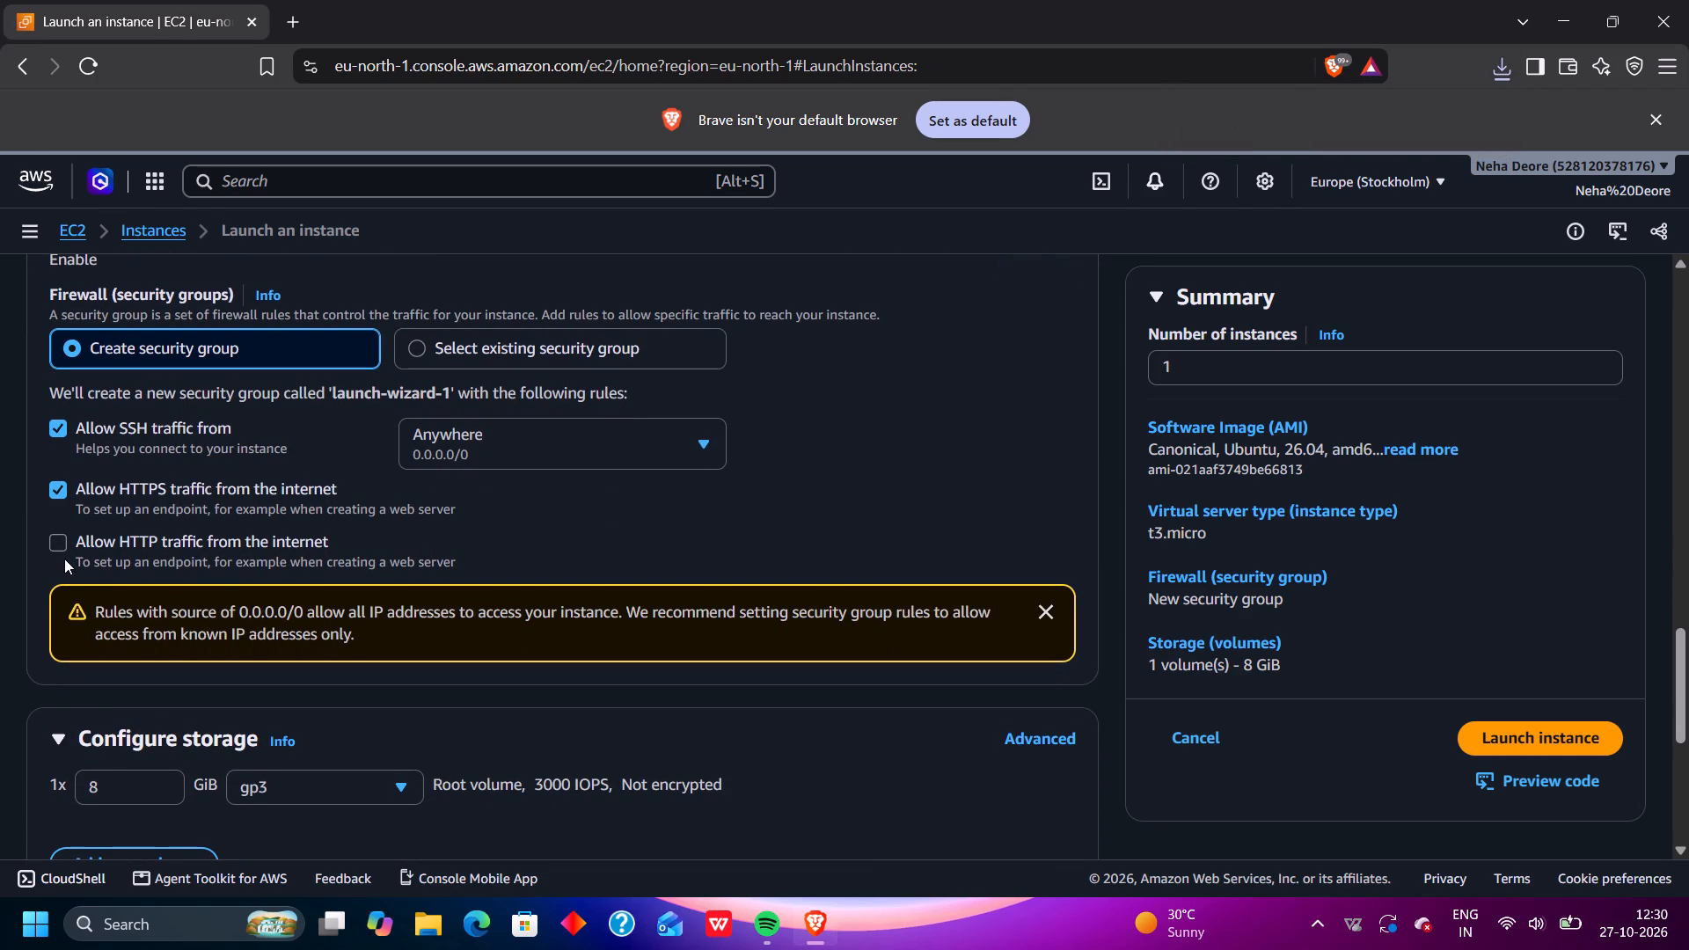
click(64, 559)
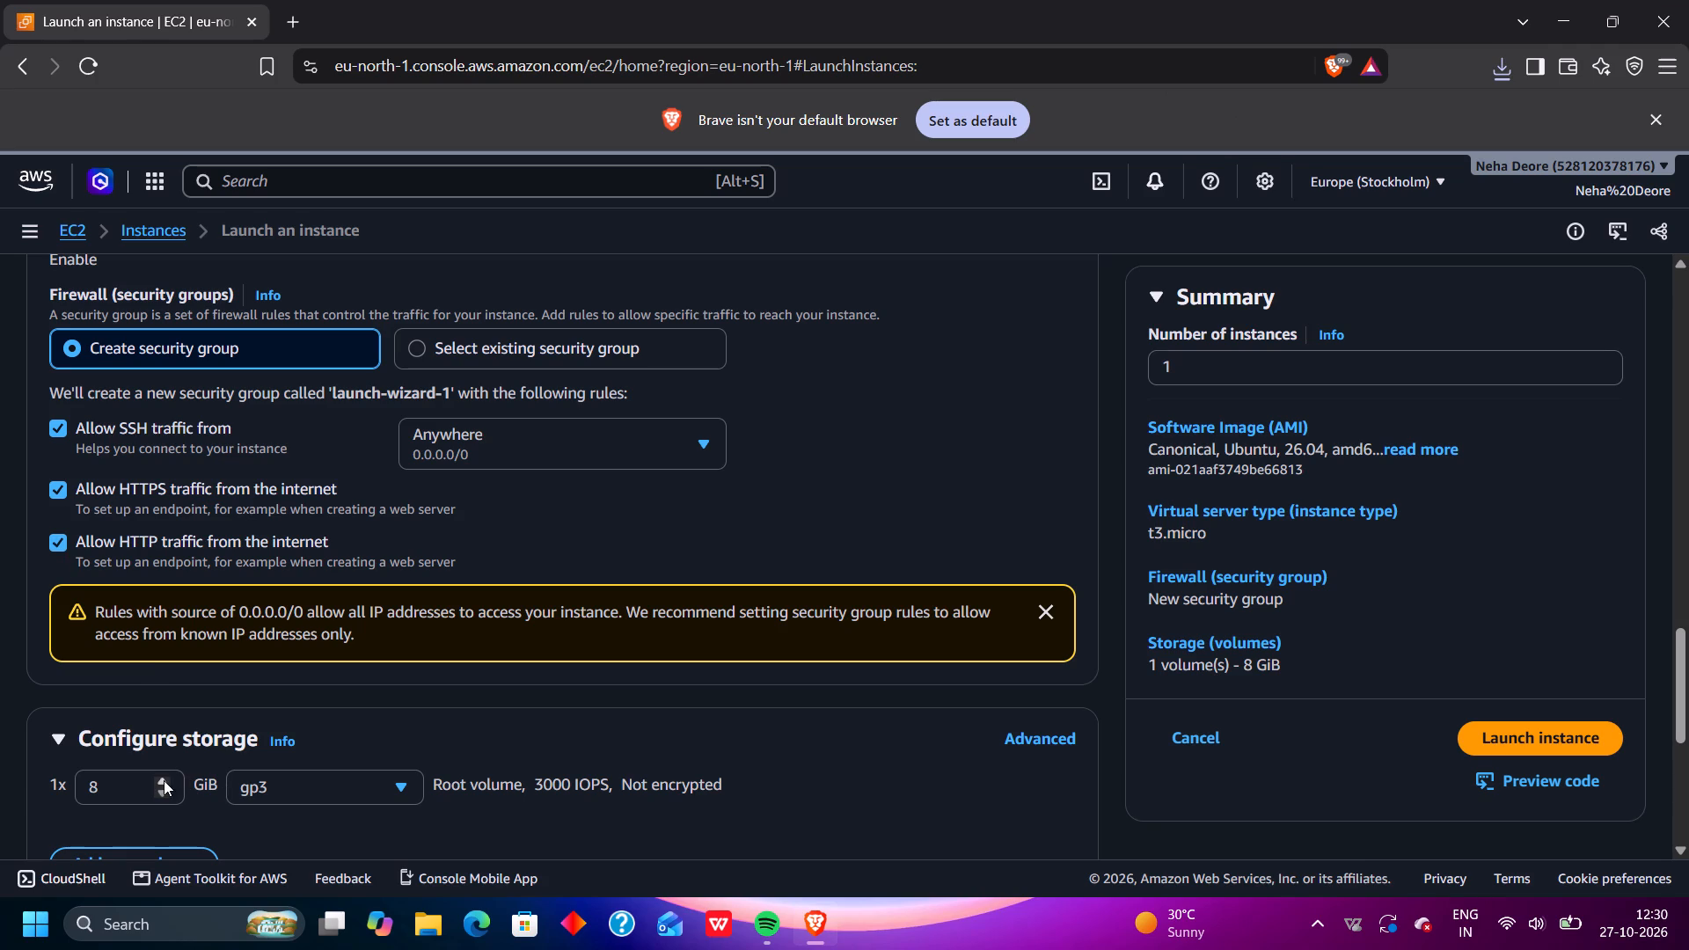
Set the root volume size to 16 GiB in the storage configuration.
click(158, 780)
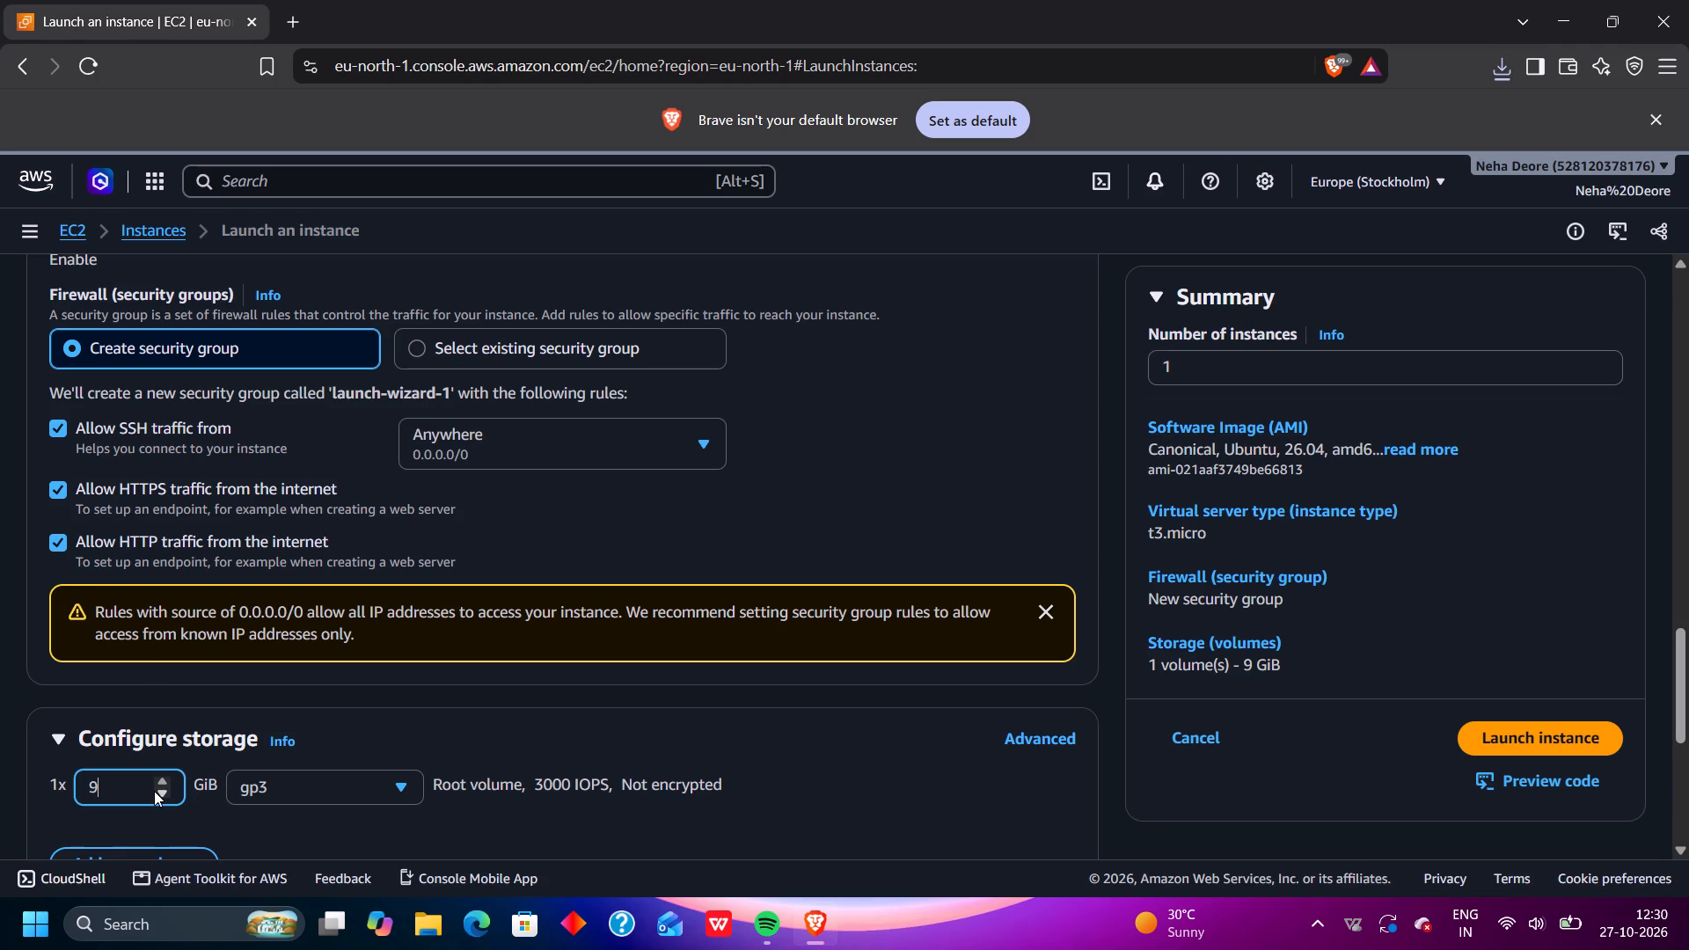
triple_click(154, 791)
triple_click(154, 791)
double_click(154, 791)
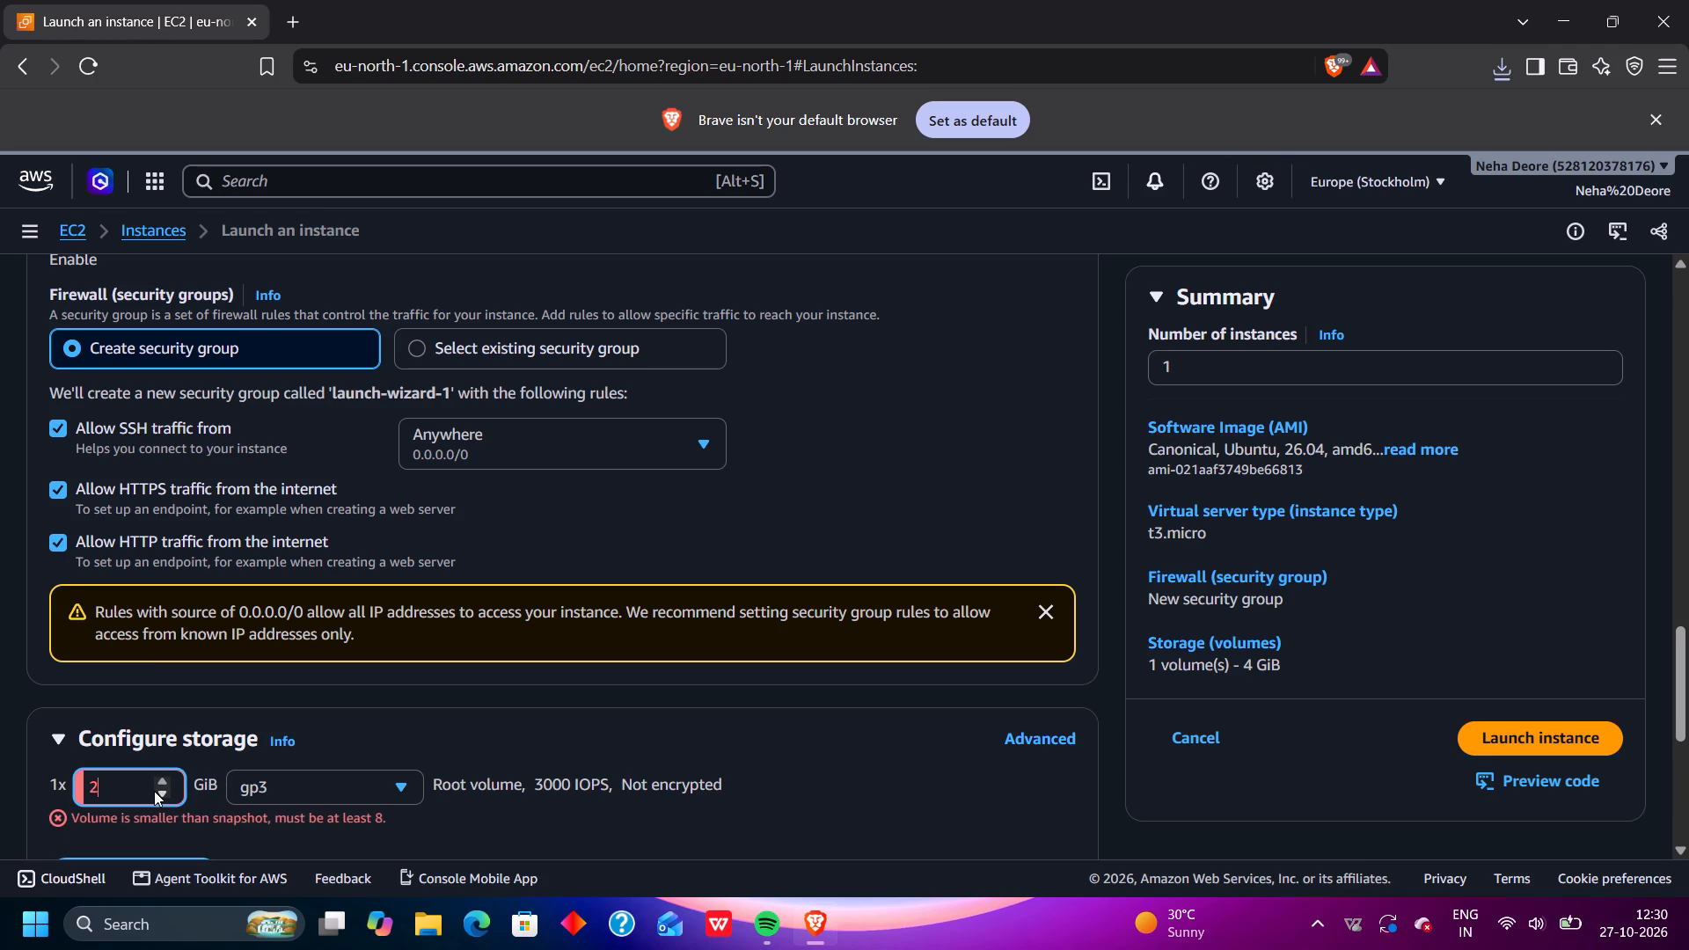
triple_click(162, 778)
triple_click(162, 778)
triple_click(162, 778)
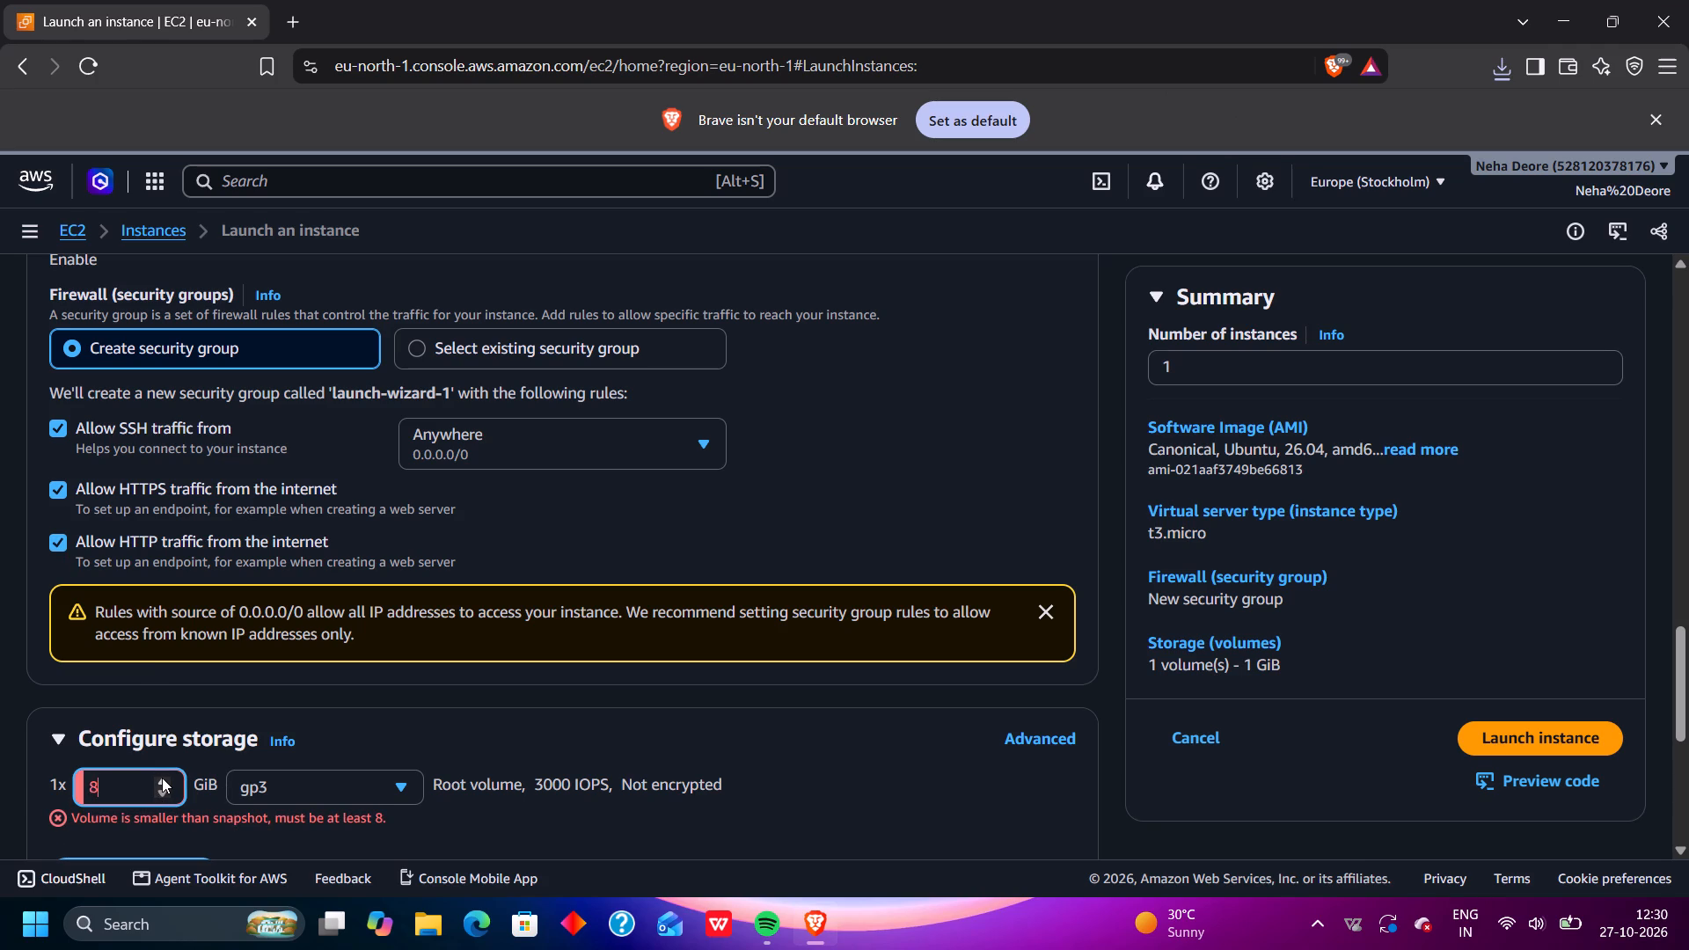
triple_click(162, 778)
double_click(162, 778)
click(162, 778)
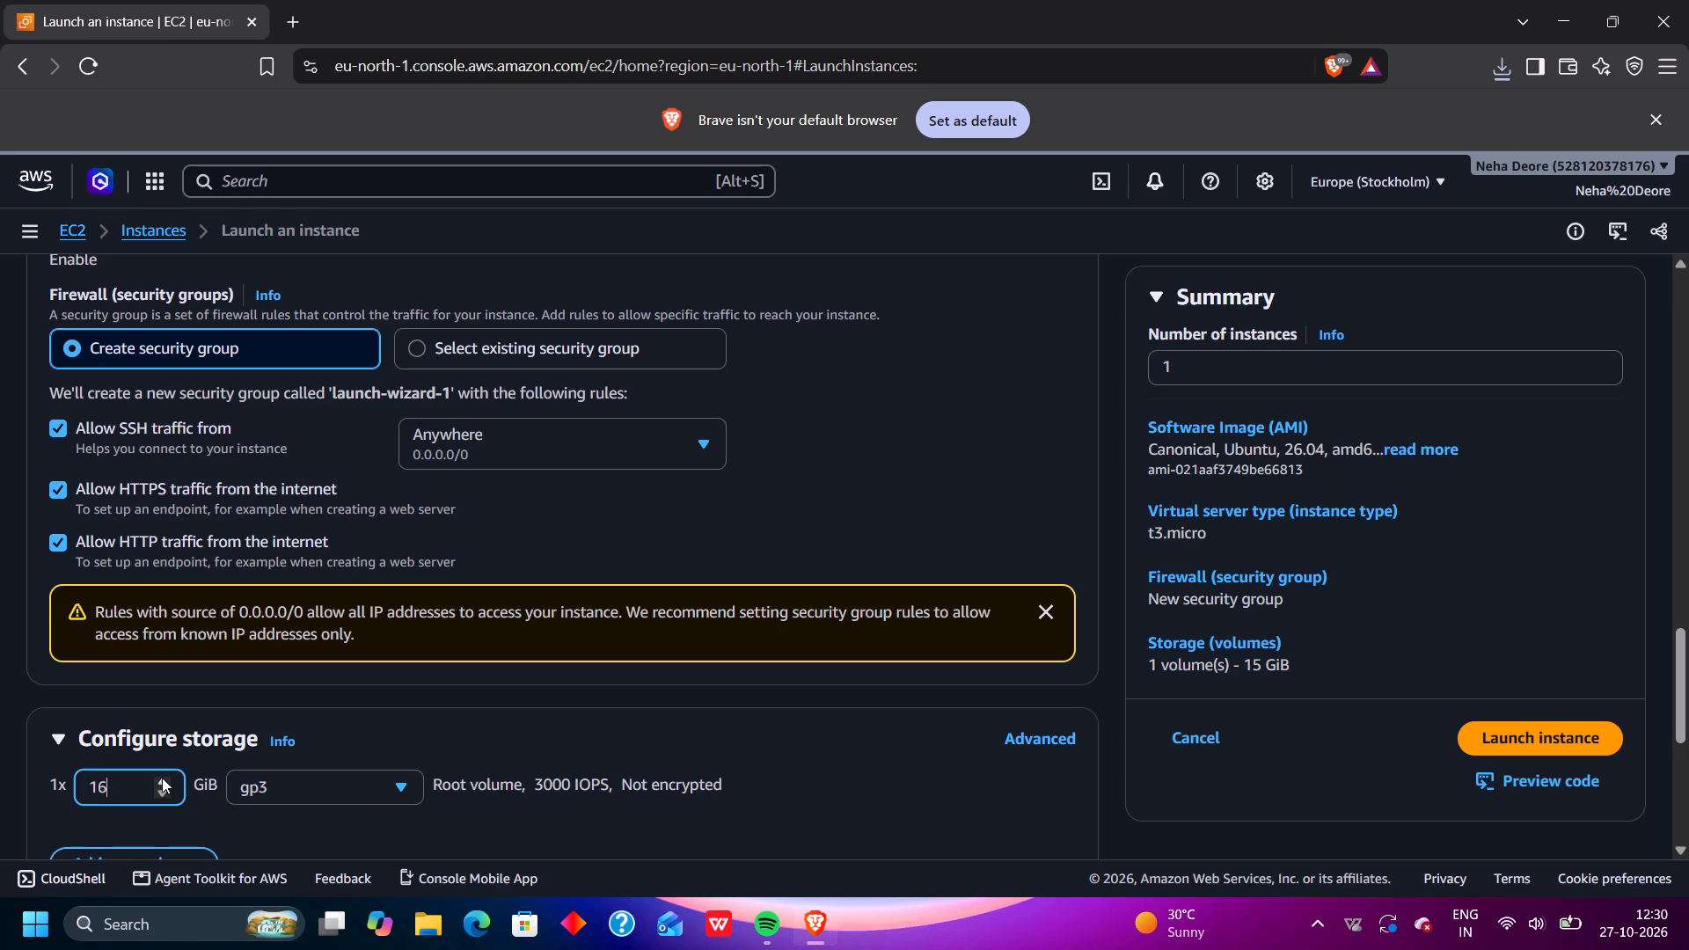
Review the instance configuration, from storage and file systems back to the name and tags.
scroll(333, 815, down, 4)
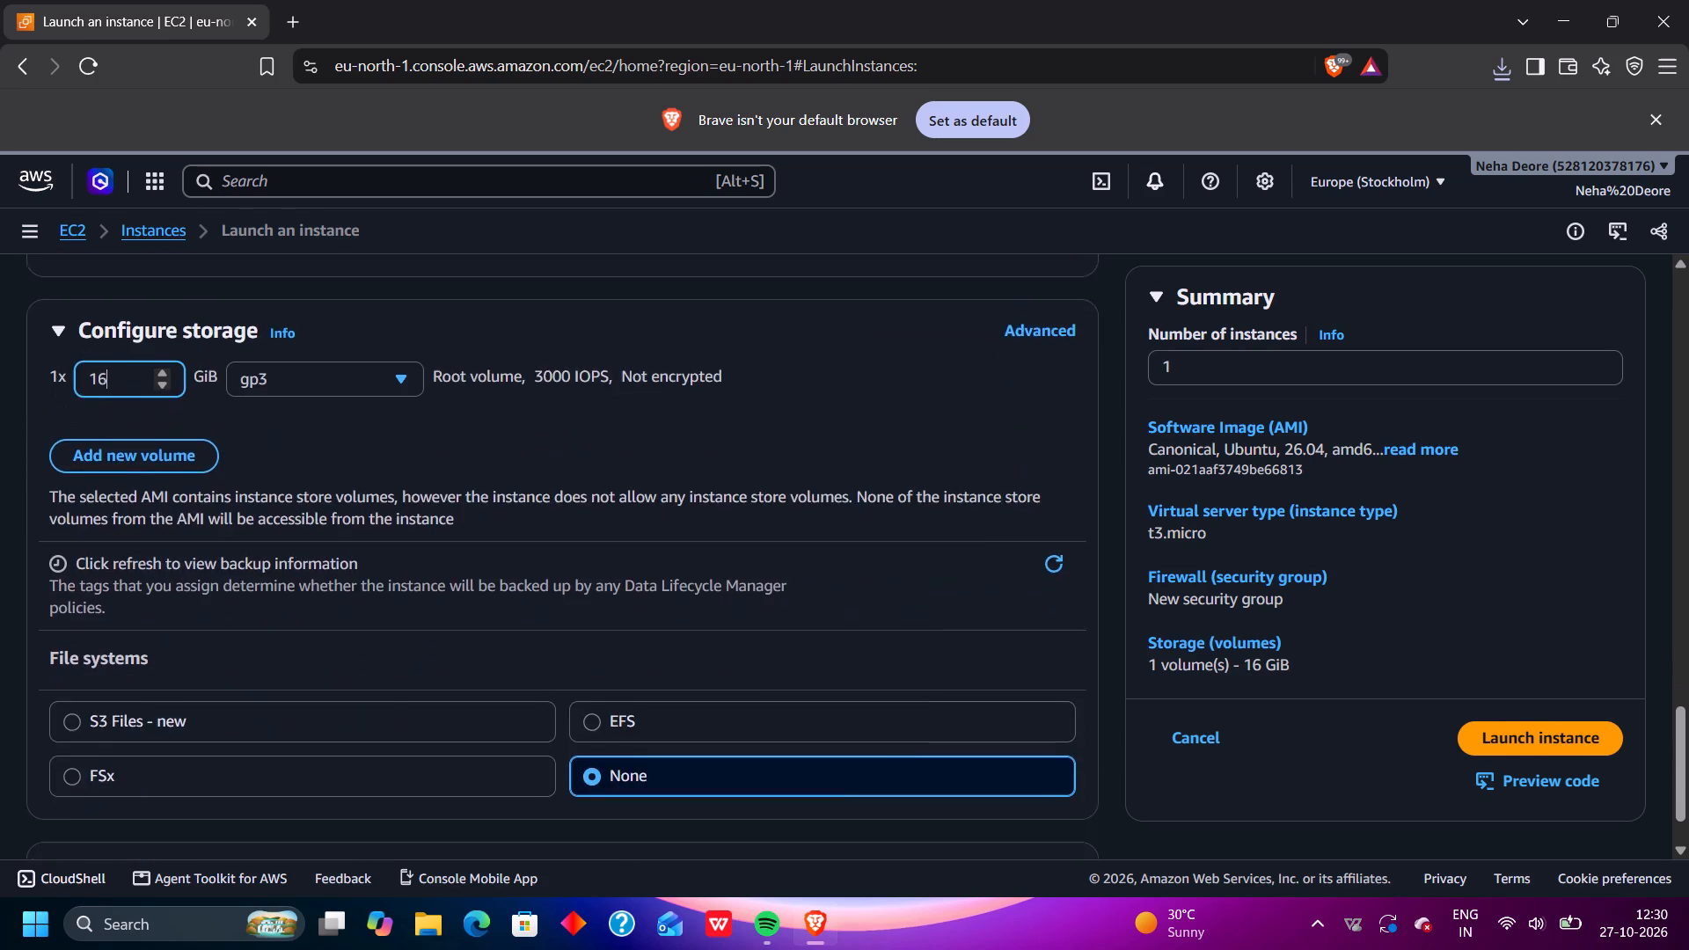
scroll(333, 815, down, 5)
scroll(333, 815, up, 1)
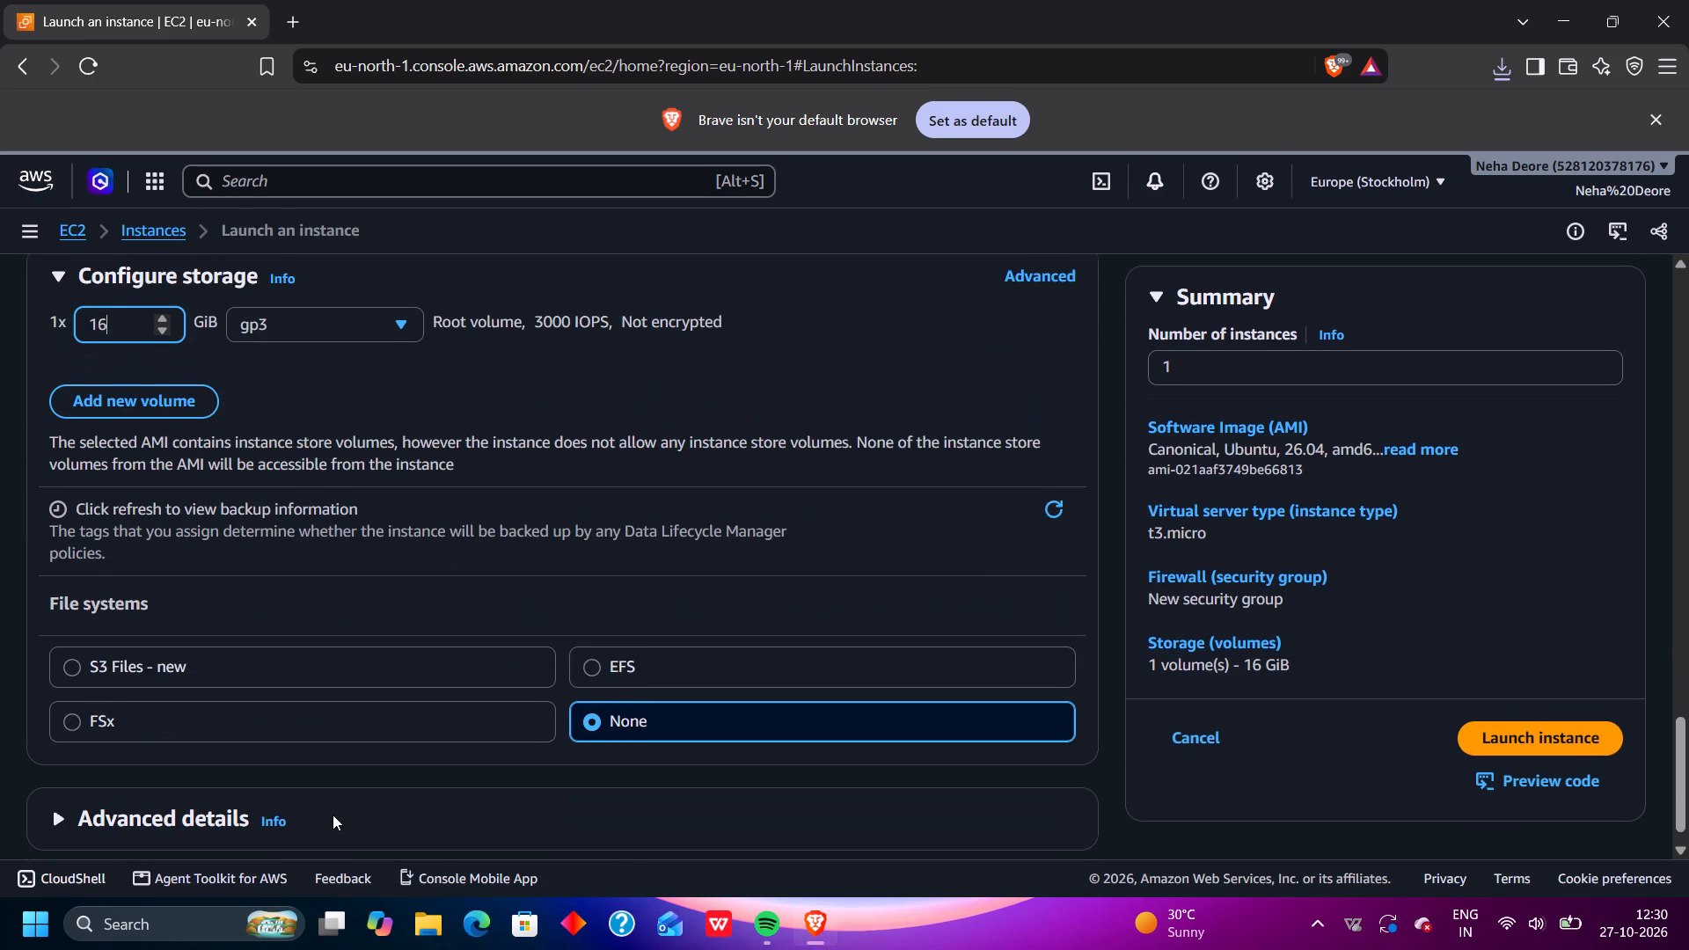
scroll(333, 815, up, 5)
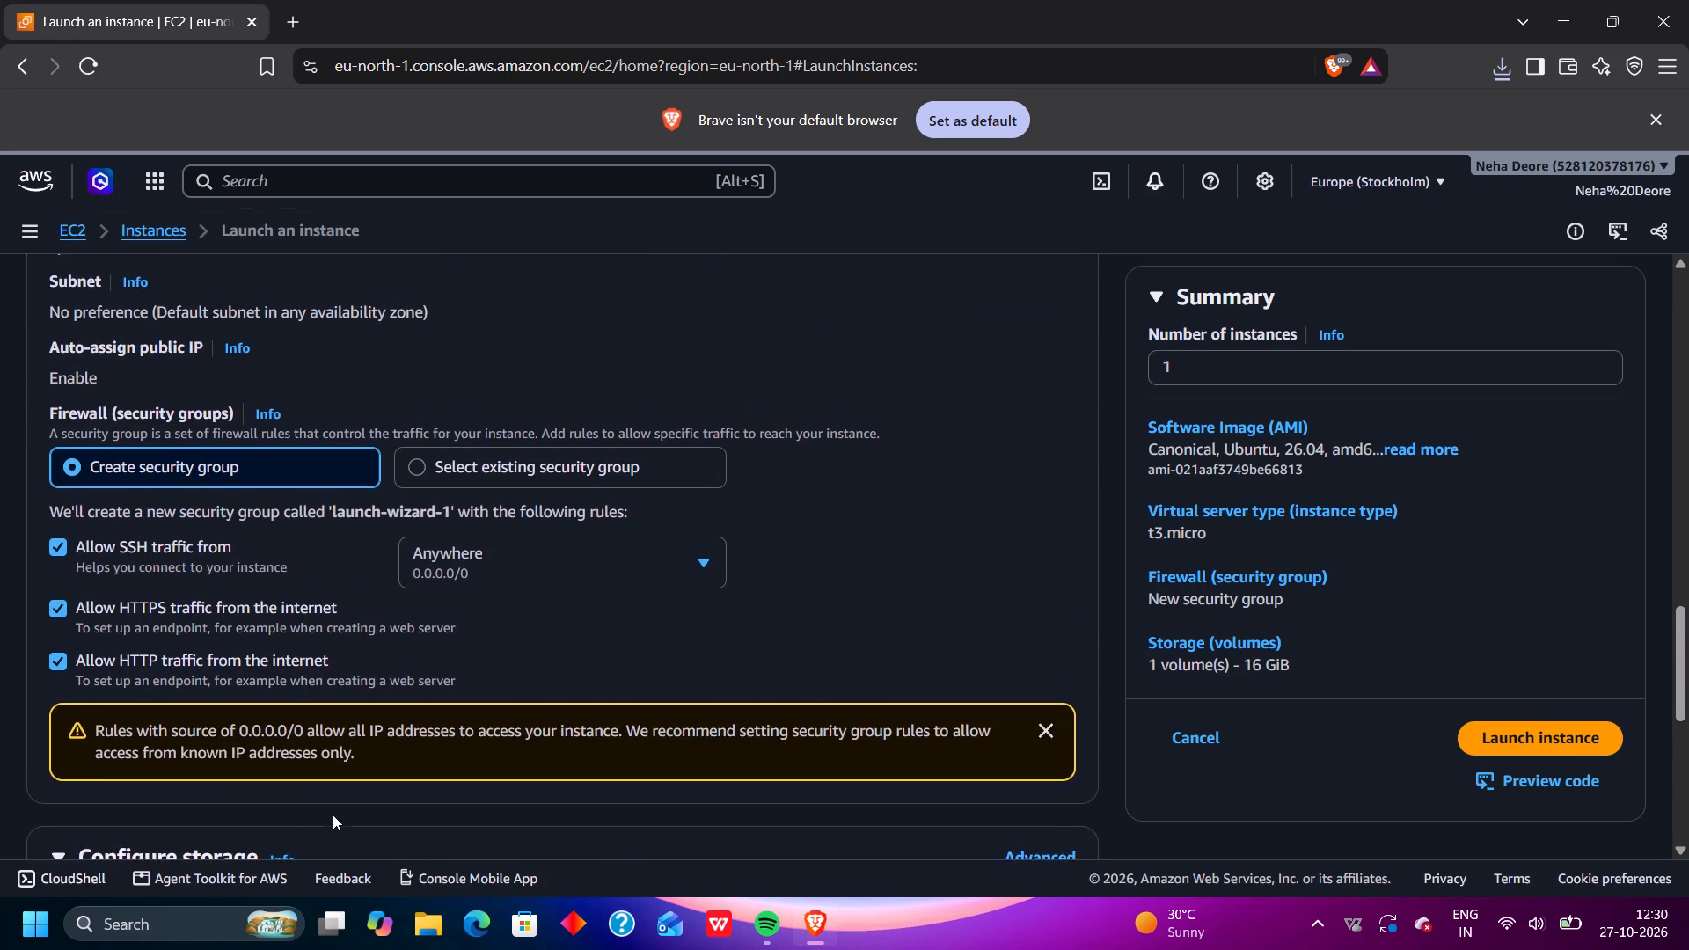
scroll(333, 815, up, 1)
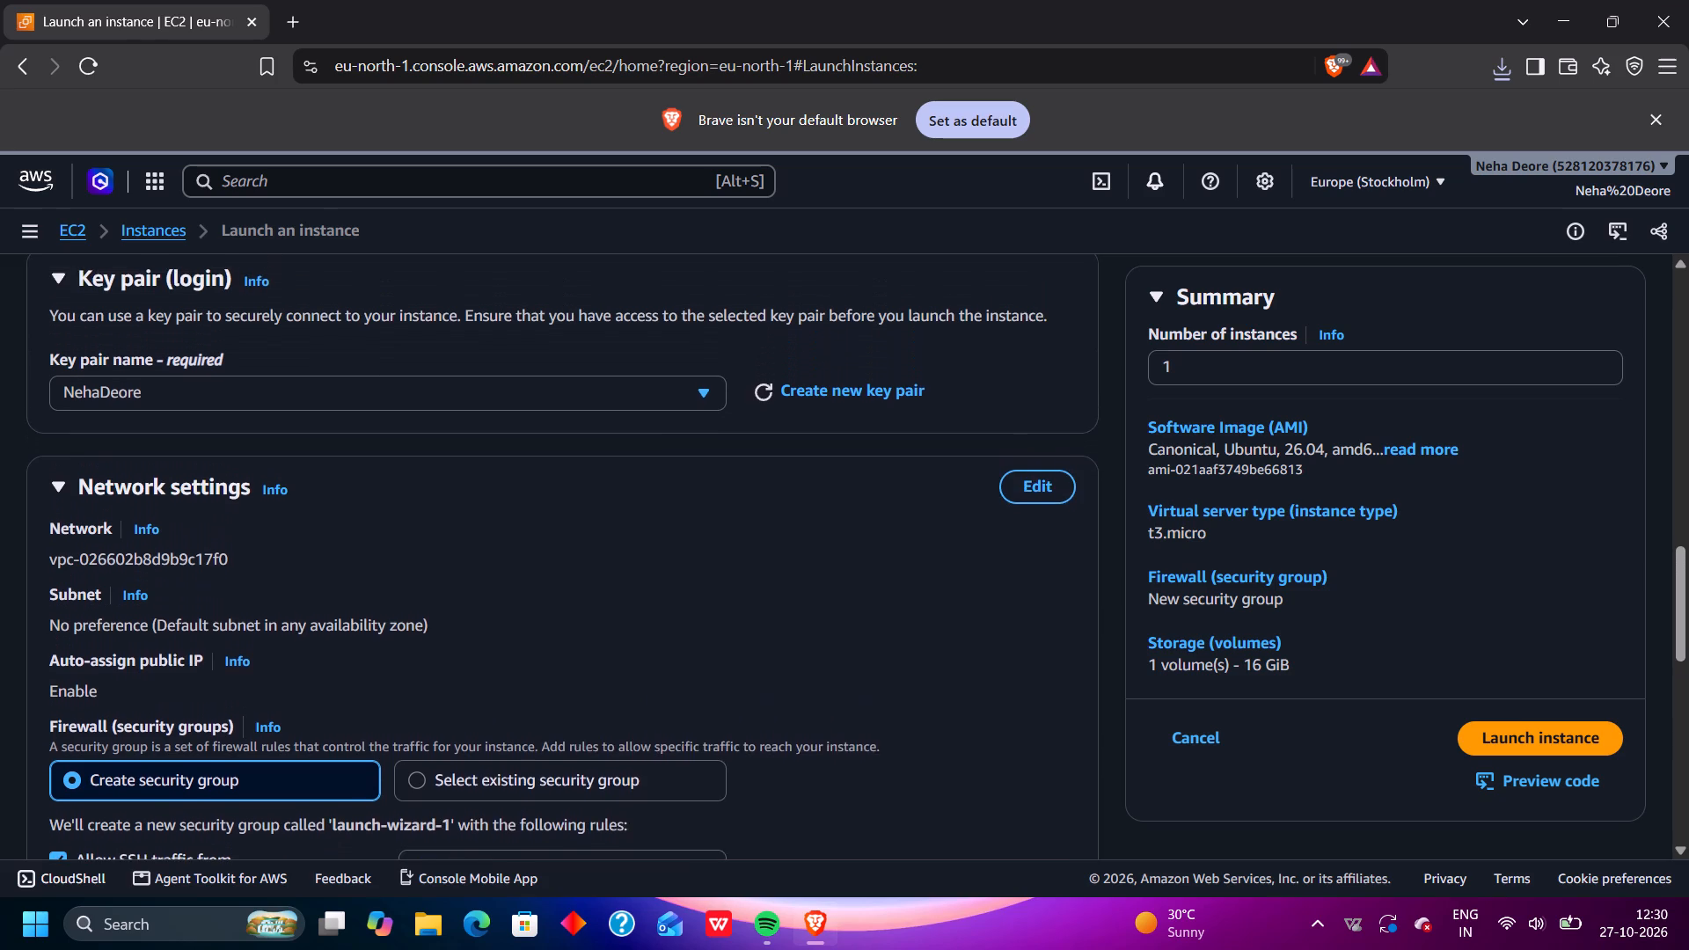
scroll(333, 815, up, 4)
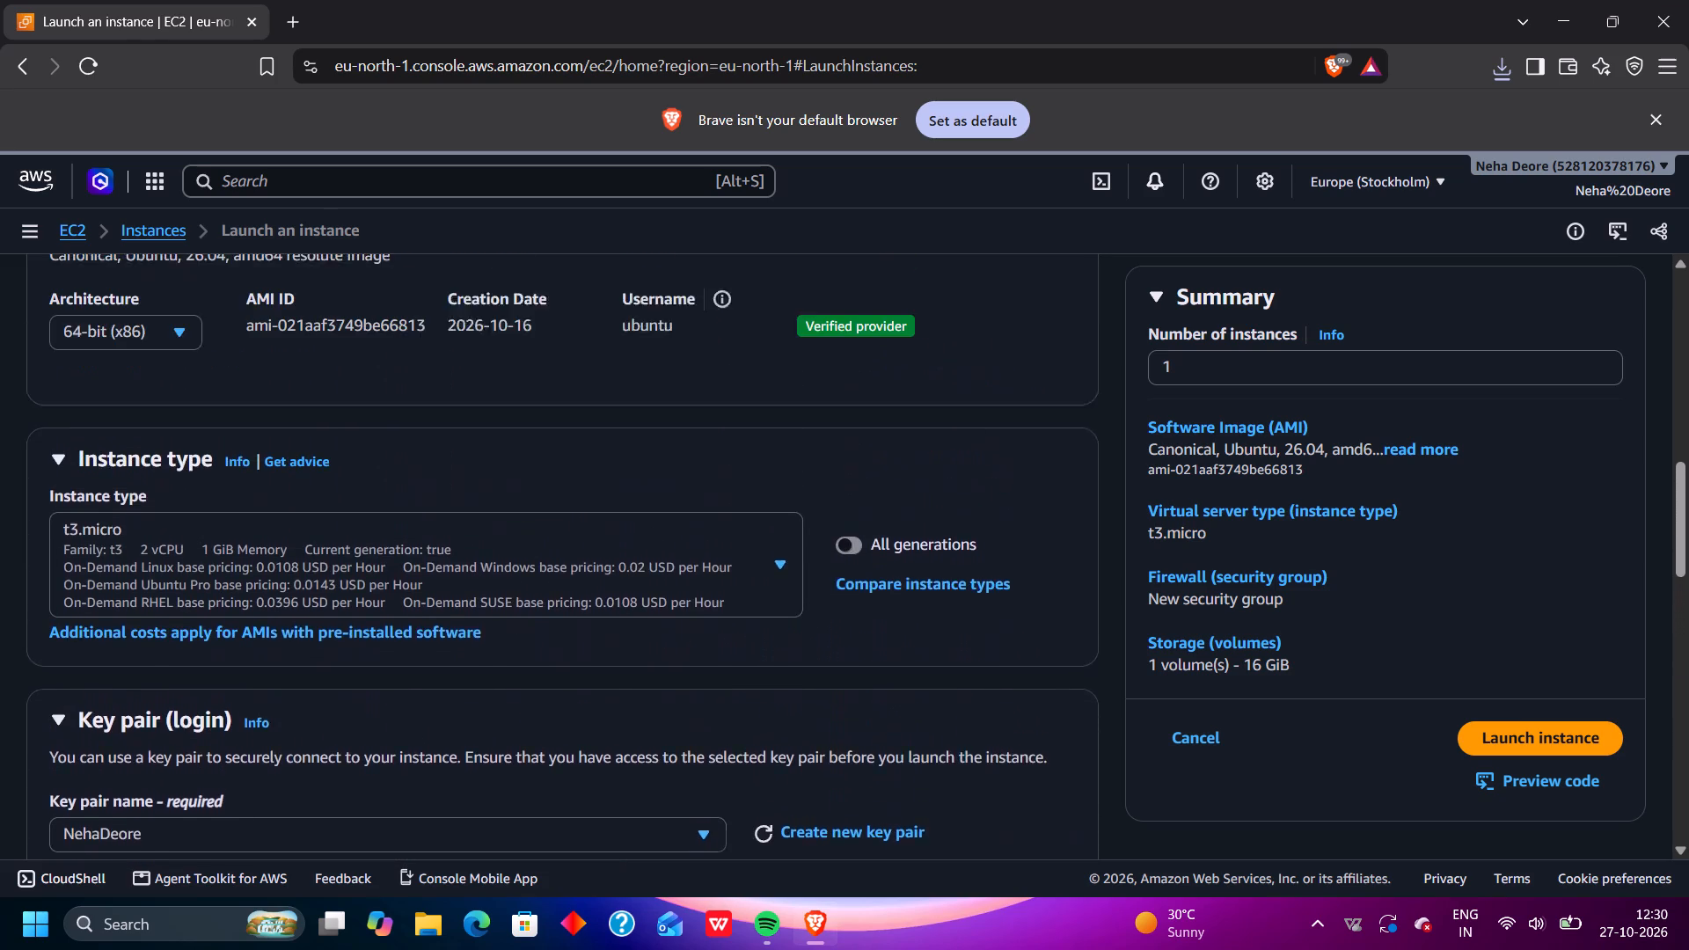
scroll(333, 815, up, 5)
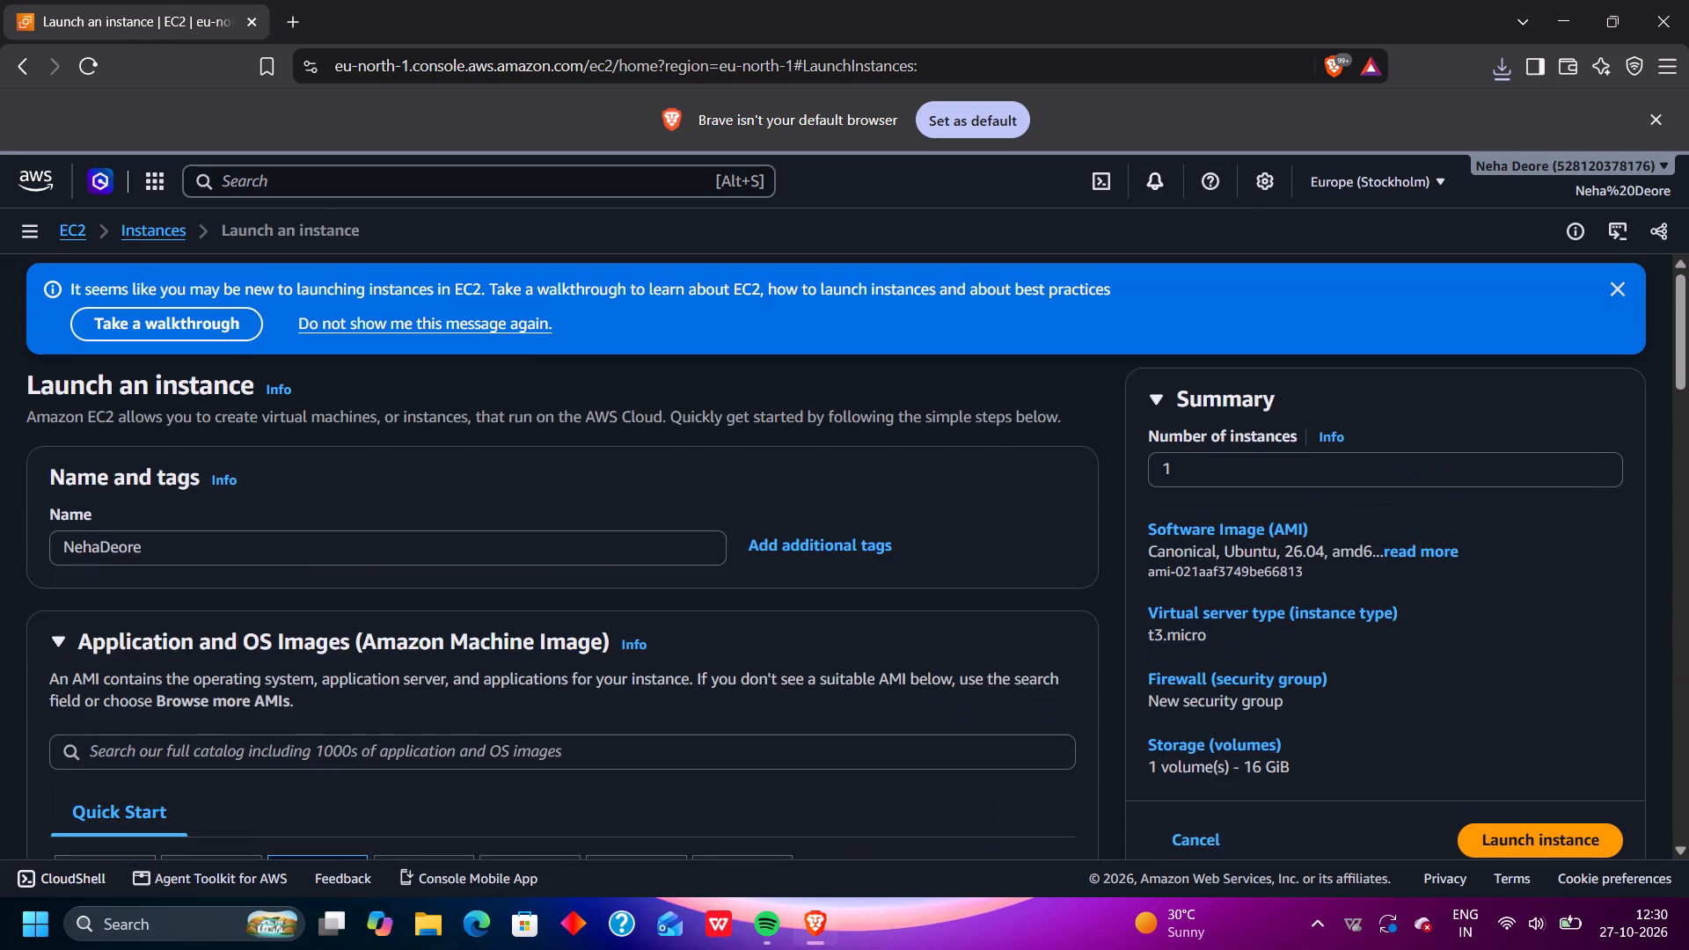
scroll(333, 815, up, 1)
Launch the configured EC2 instance.
scroll(333, 815, down, 6)
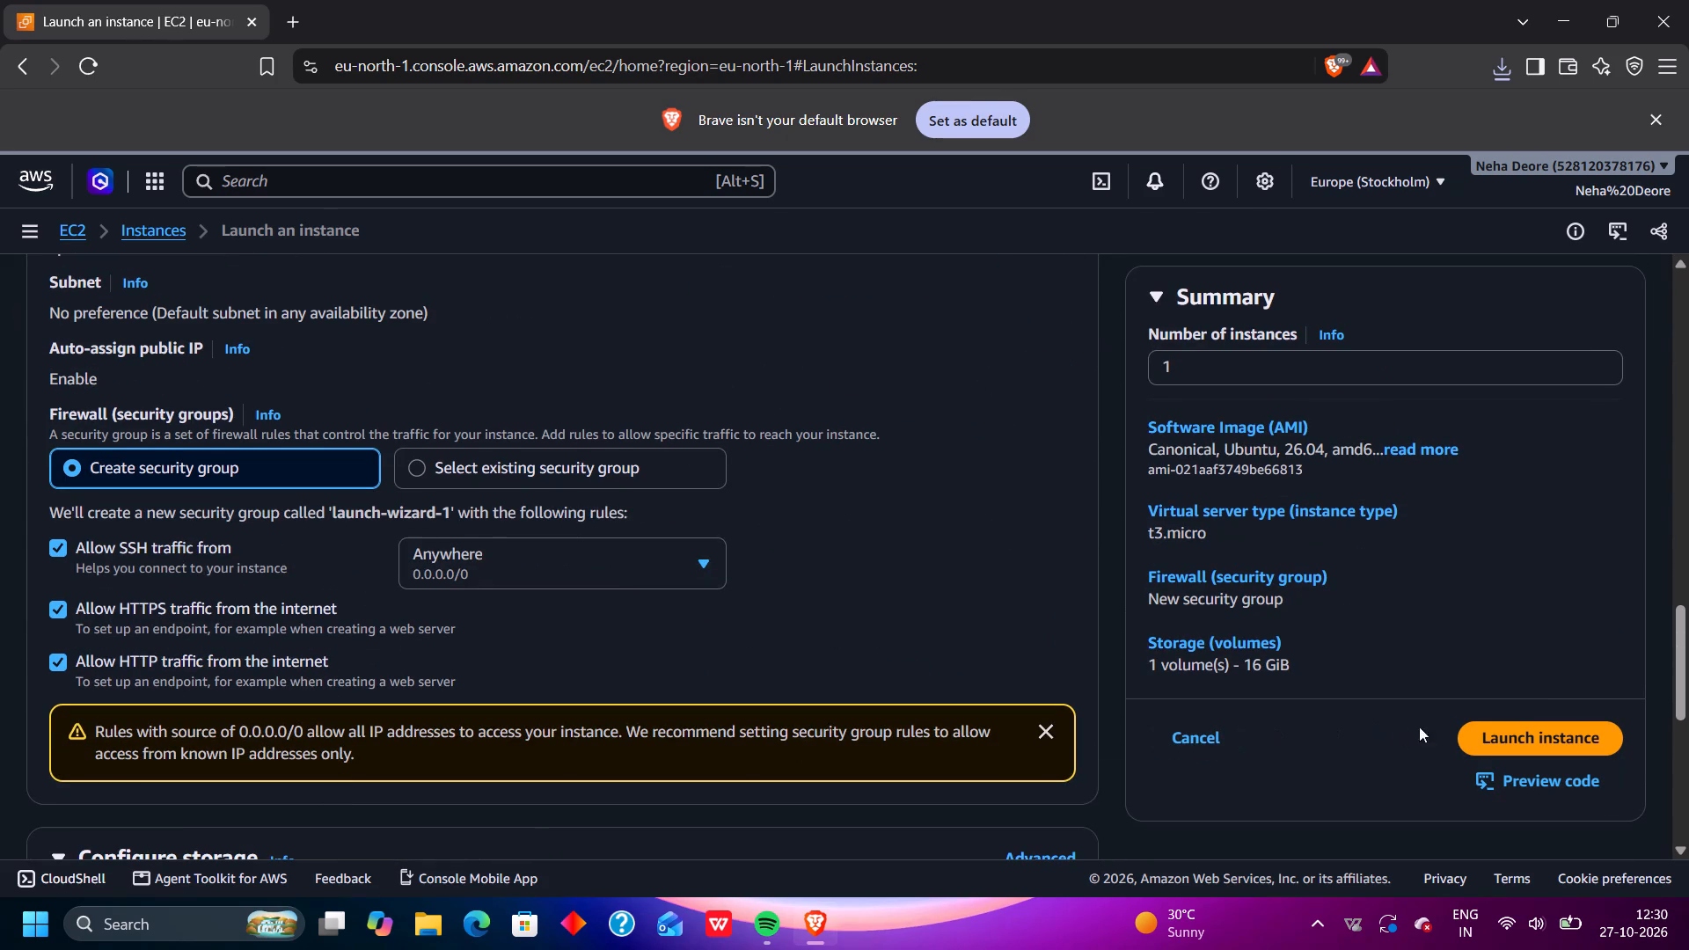
click(1509, 727)
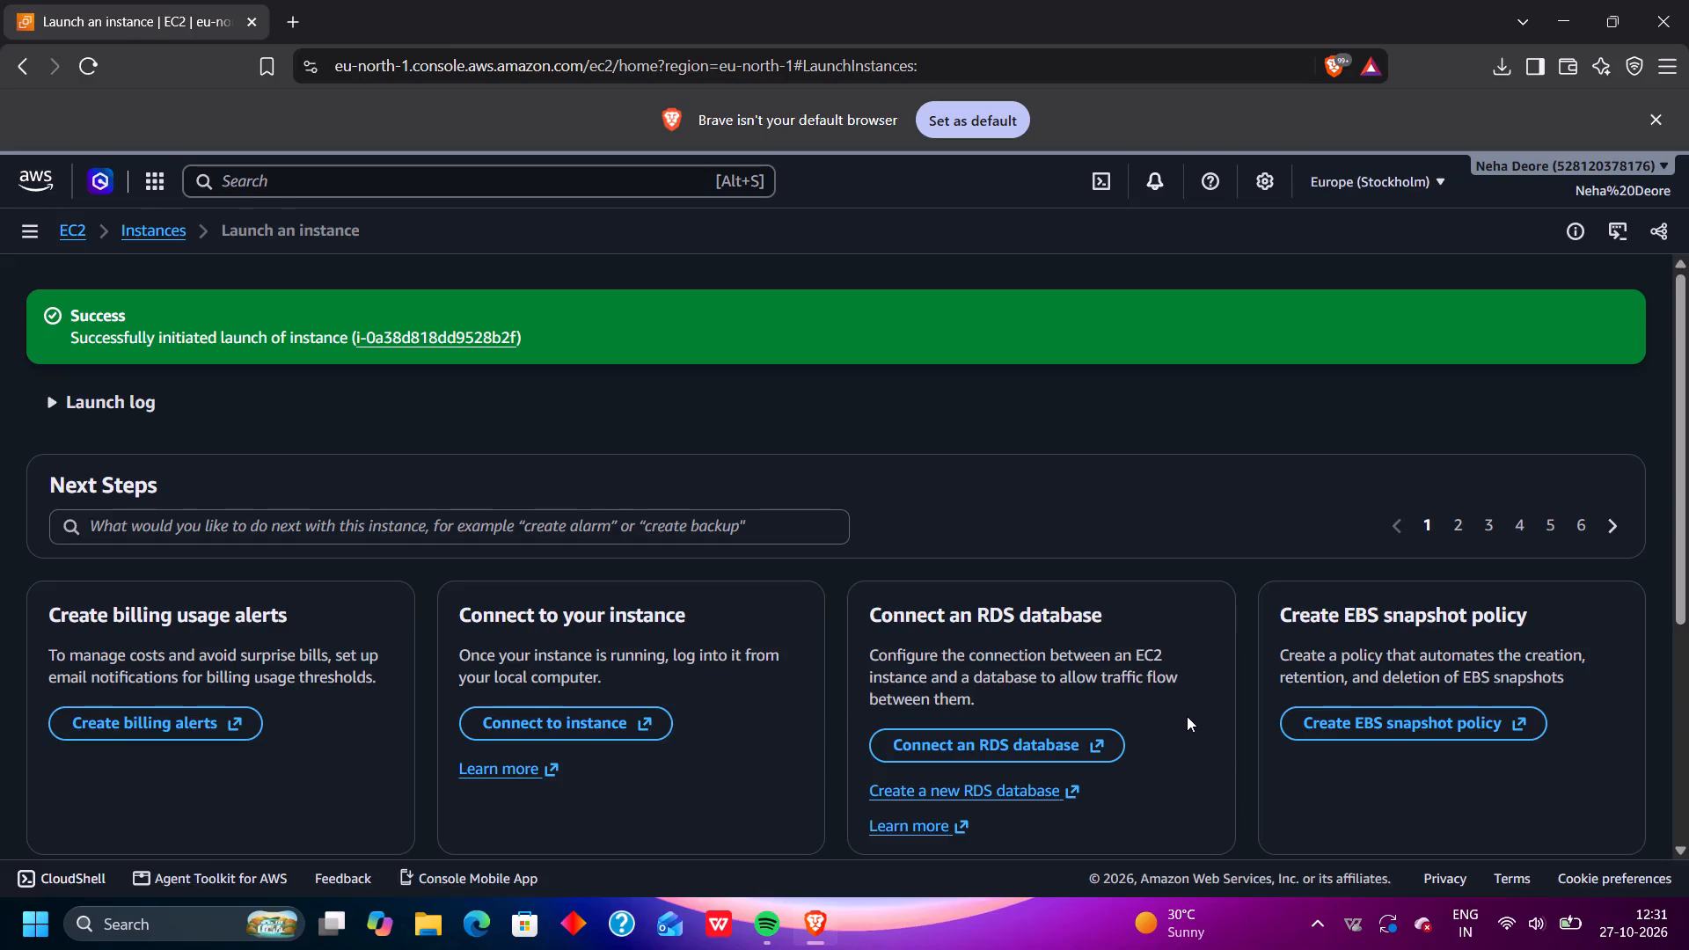
Search the web for "mobaxterm download" in a new tab and open the MobaXterm site's download page.
click(281, 26)
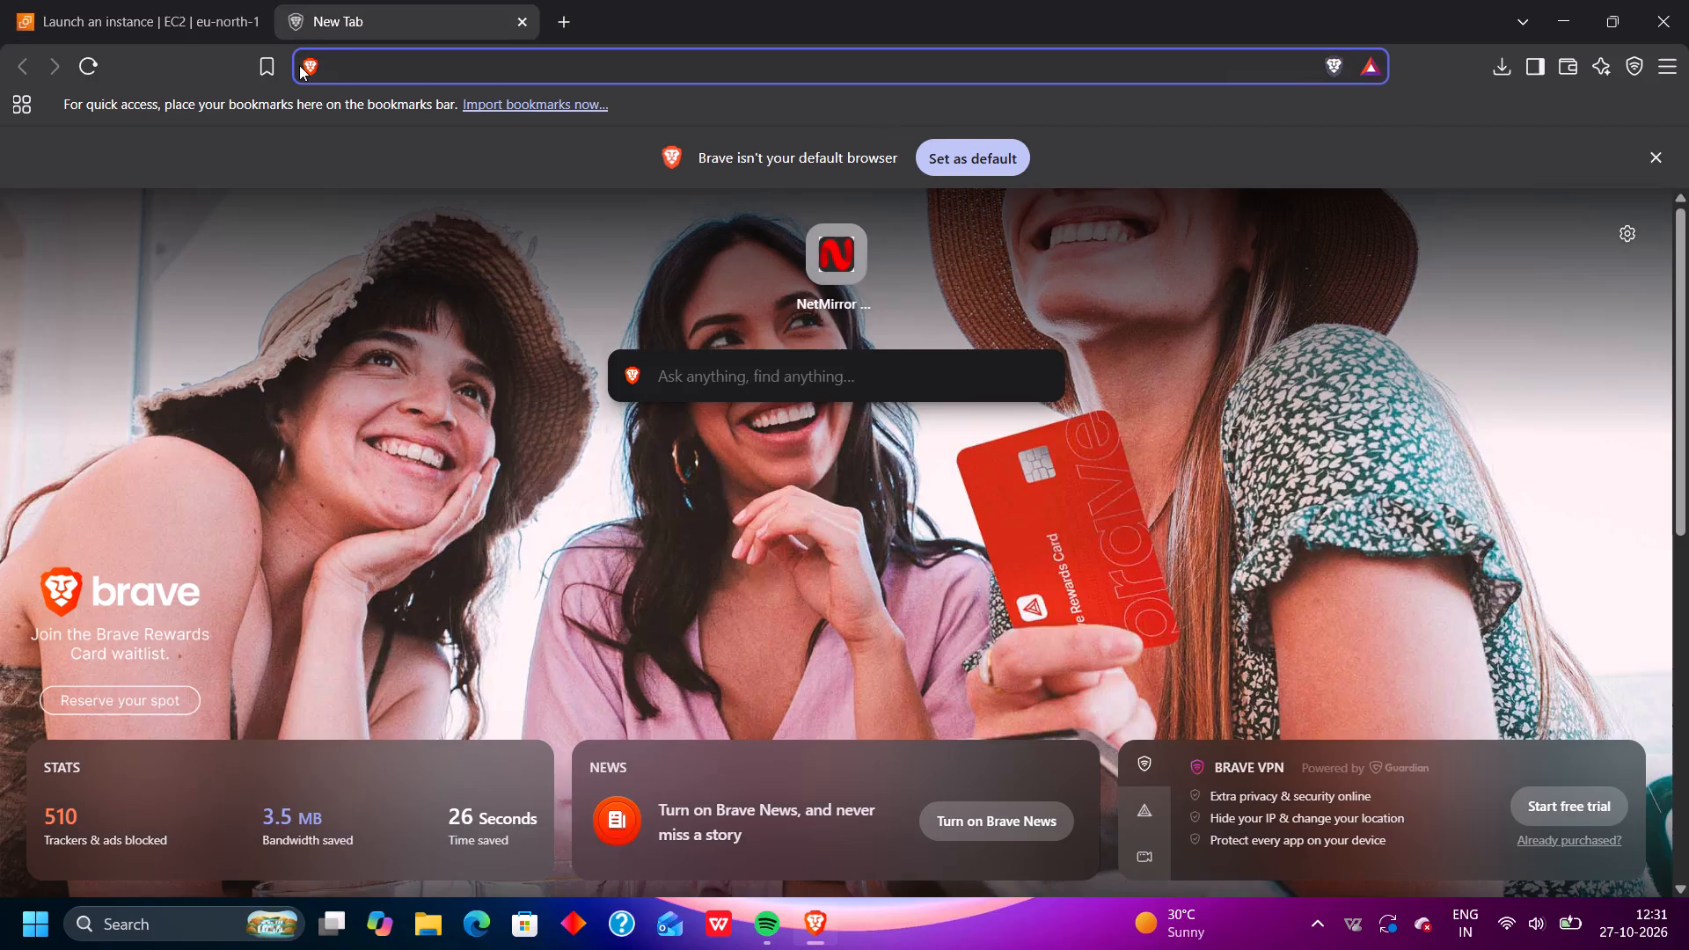
text(mob)
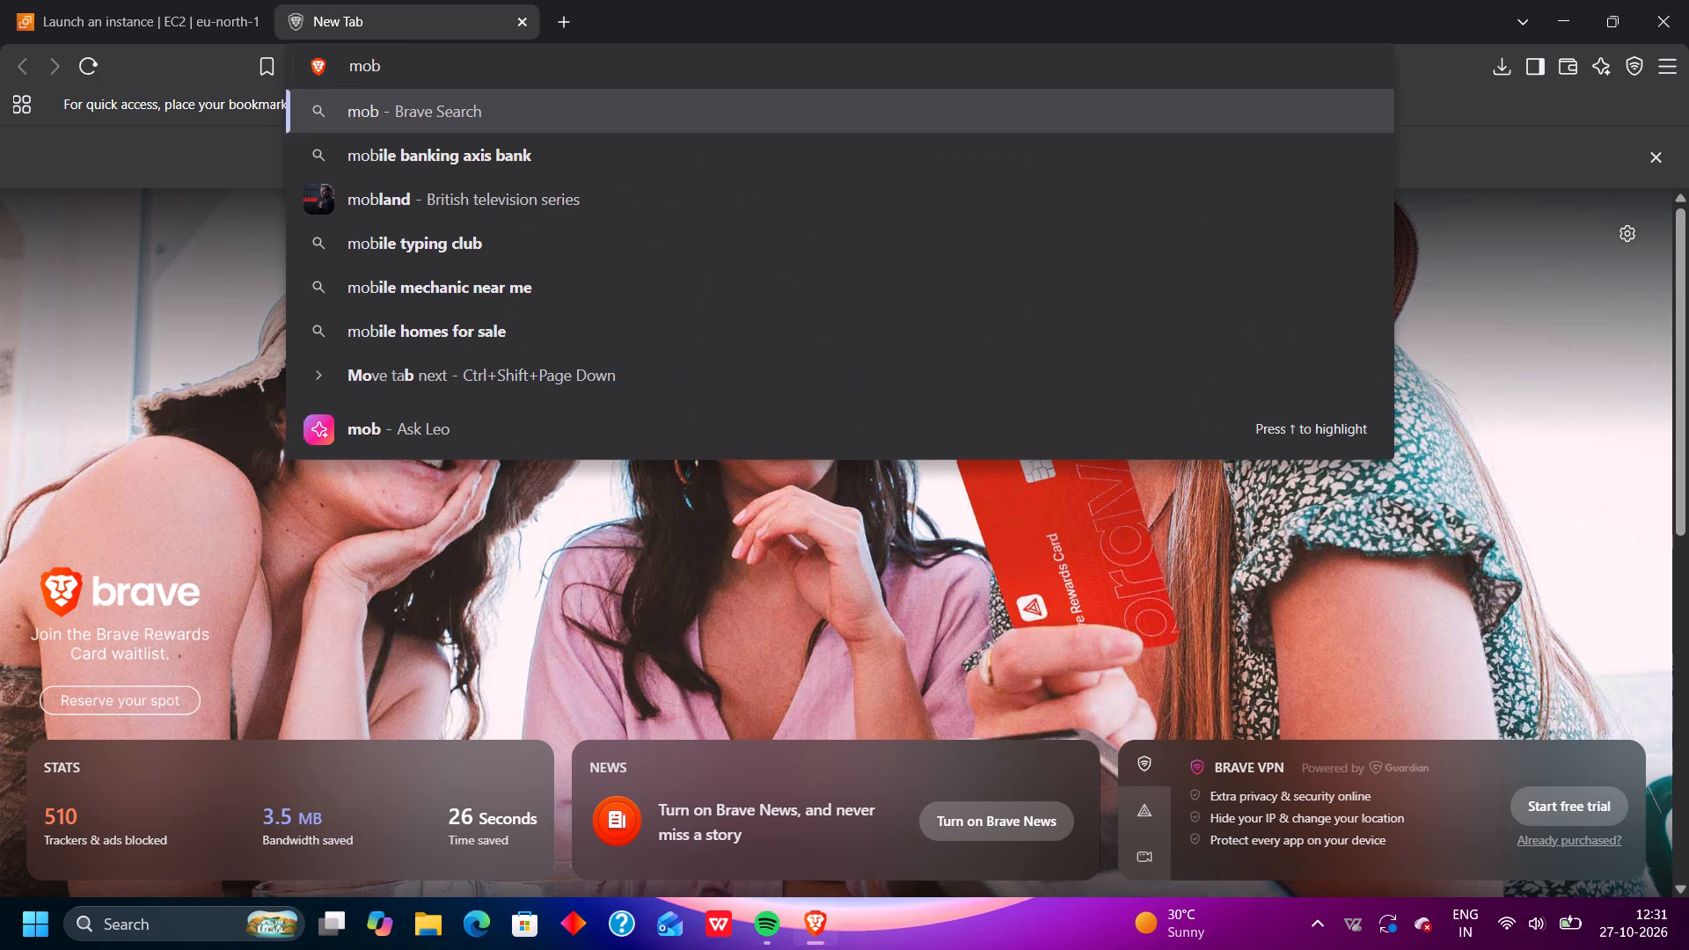
text(axter)
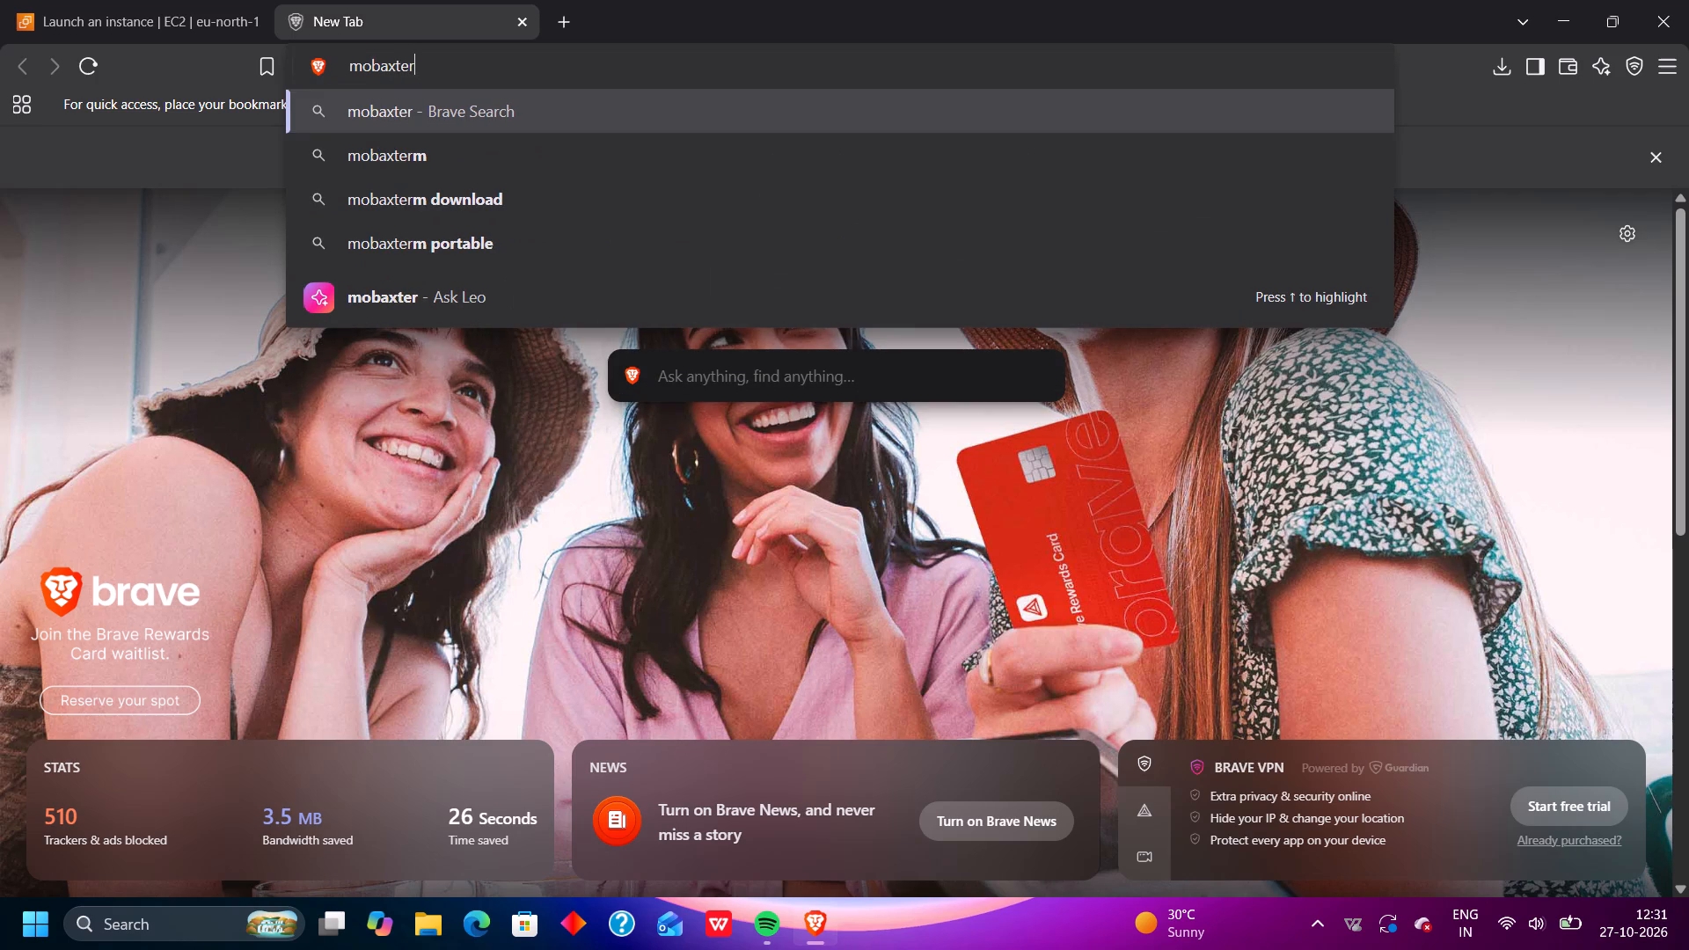
key(m)
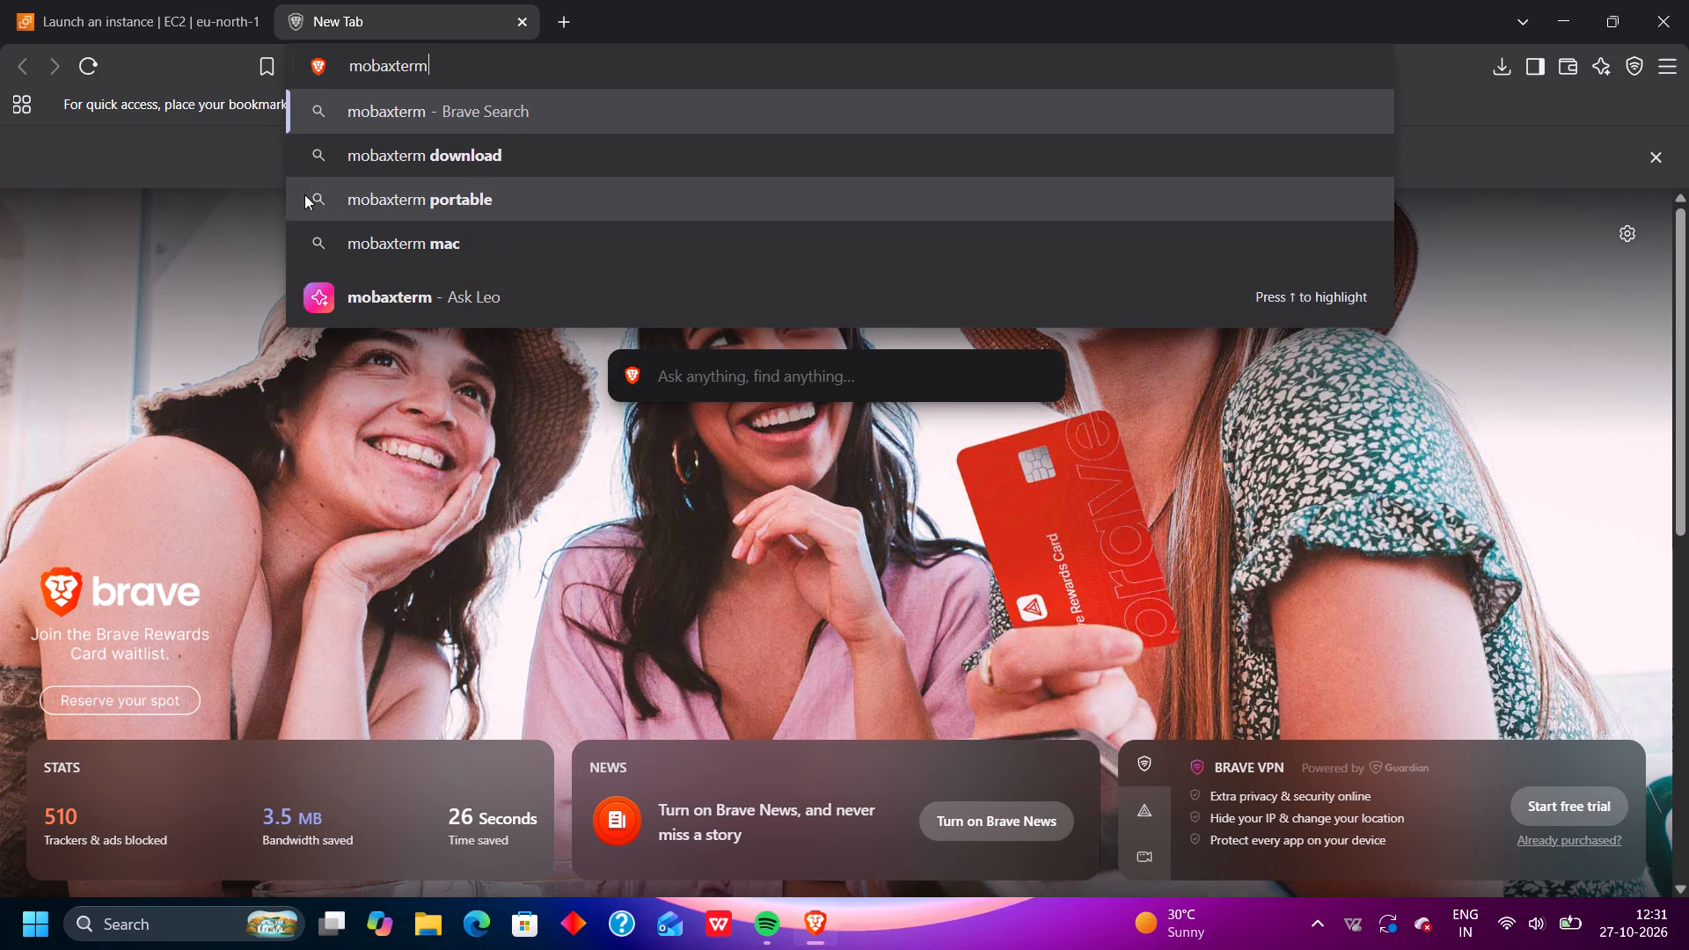
click(428, 148)
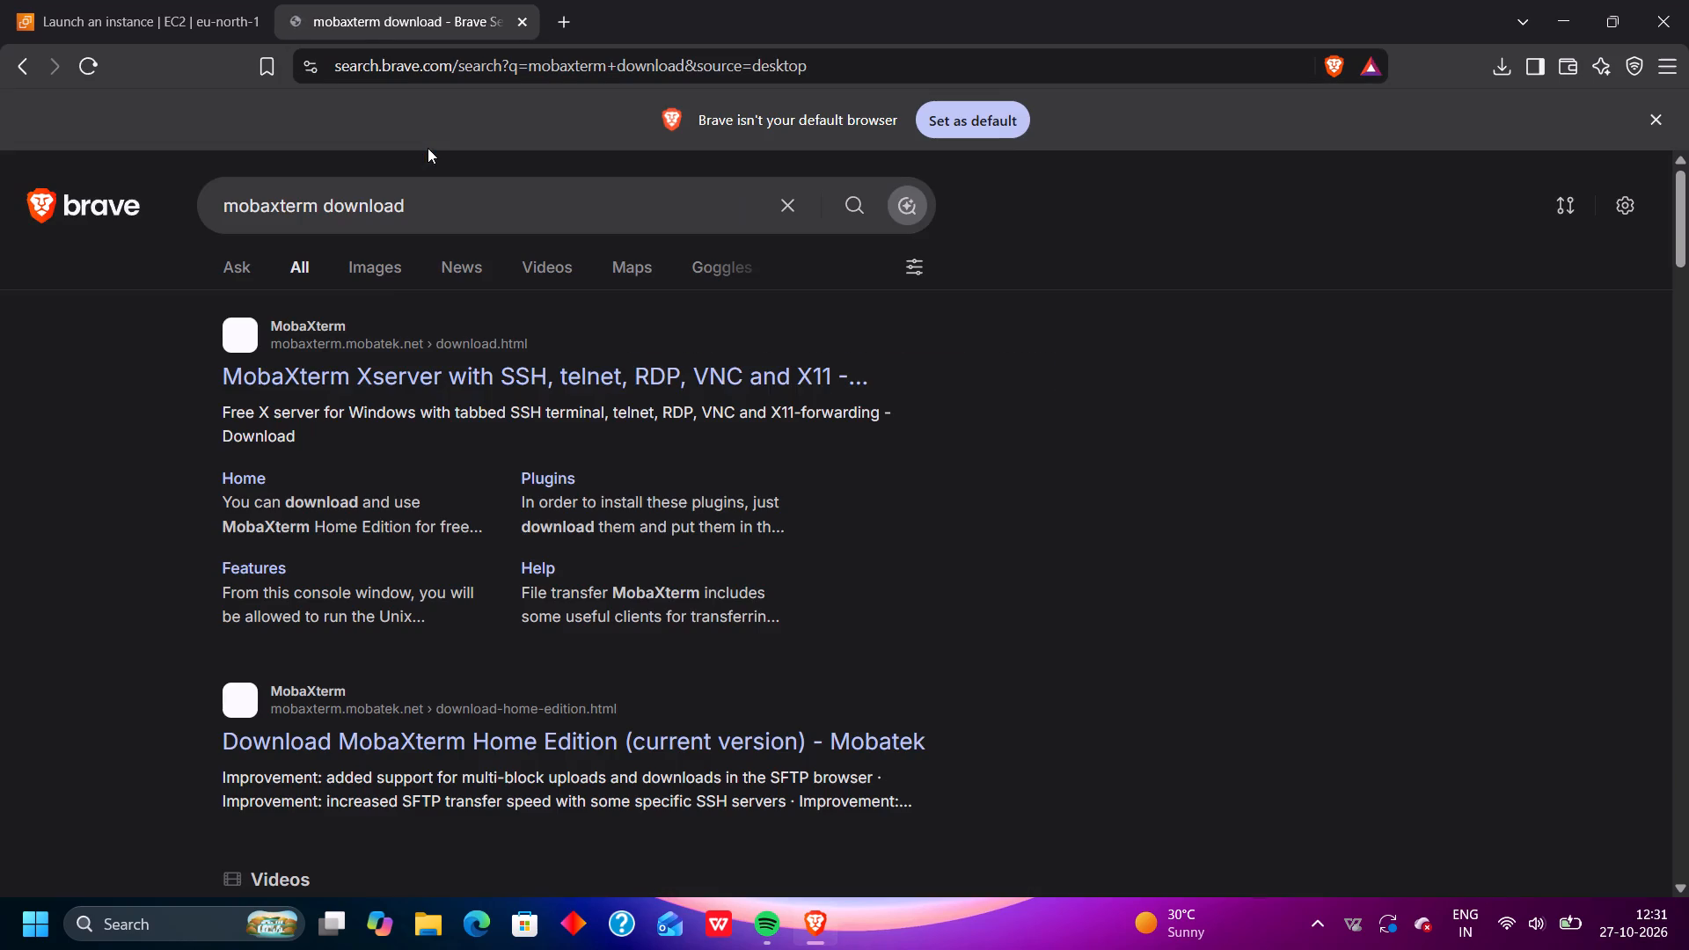
click(361, 373)
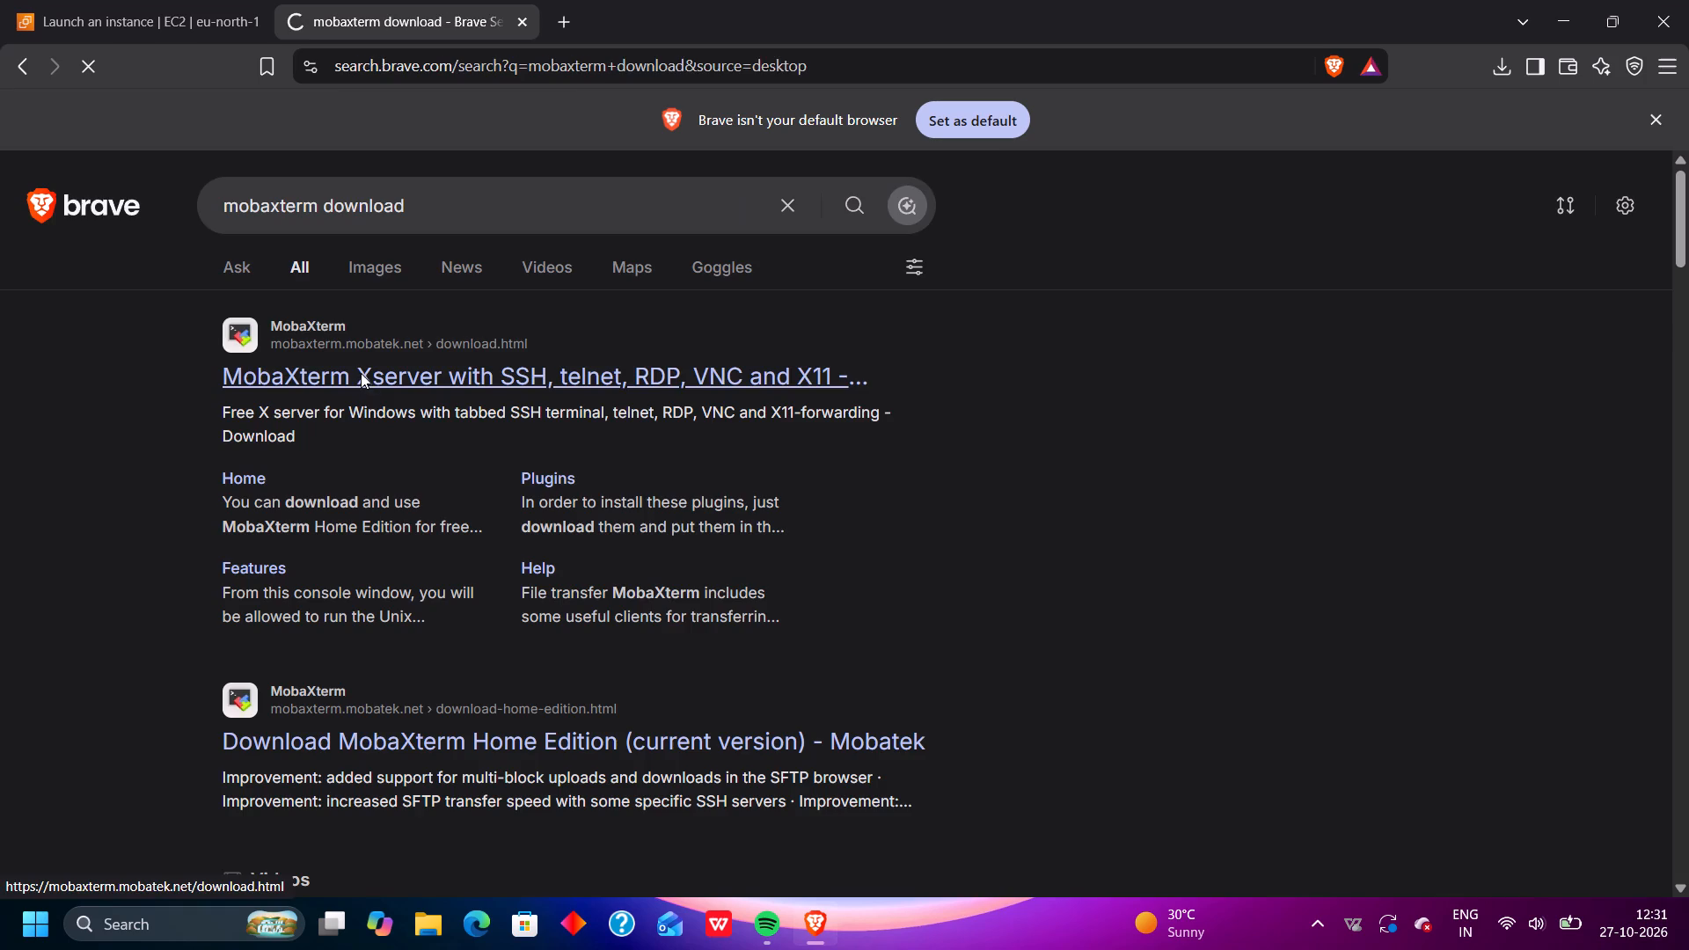
Download the portable edition of MobaXterm Home Edition v26.6, saving the MobaXterm_Portable_v26.6 ZIP file in Downloads.
scroll(500, 520, down, 5)
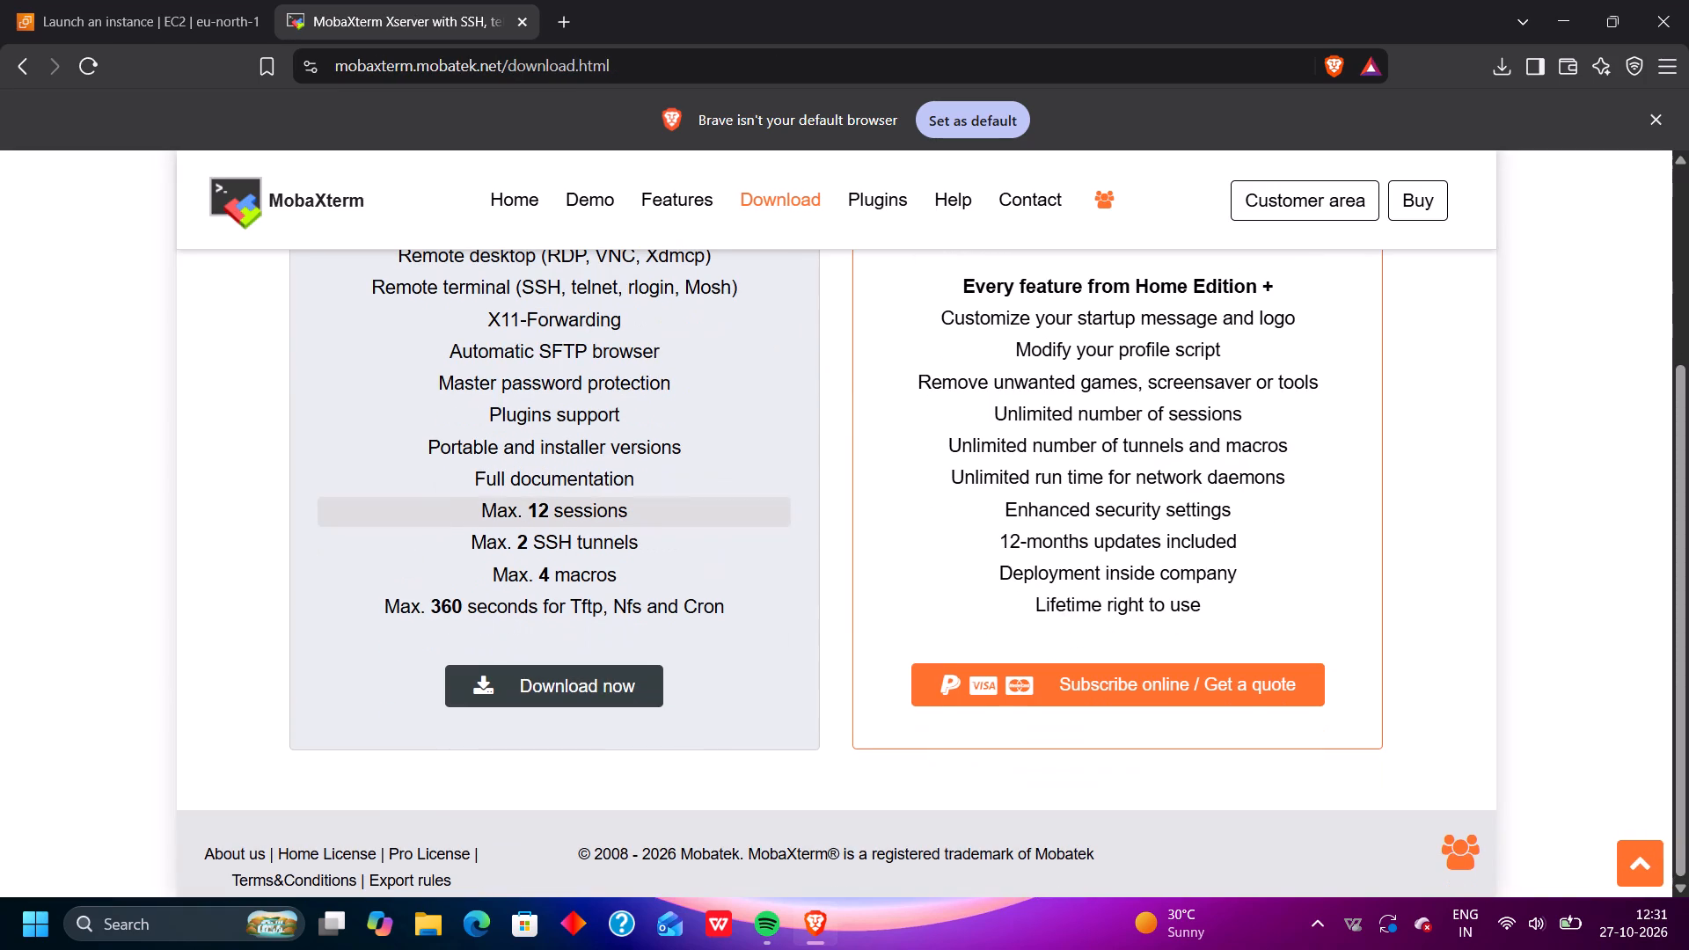
click(508, 694)
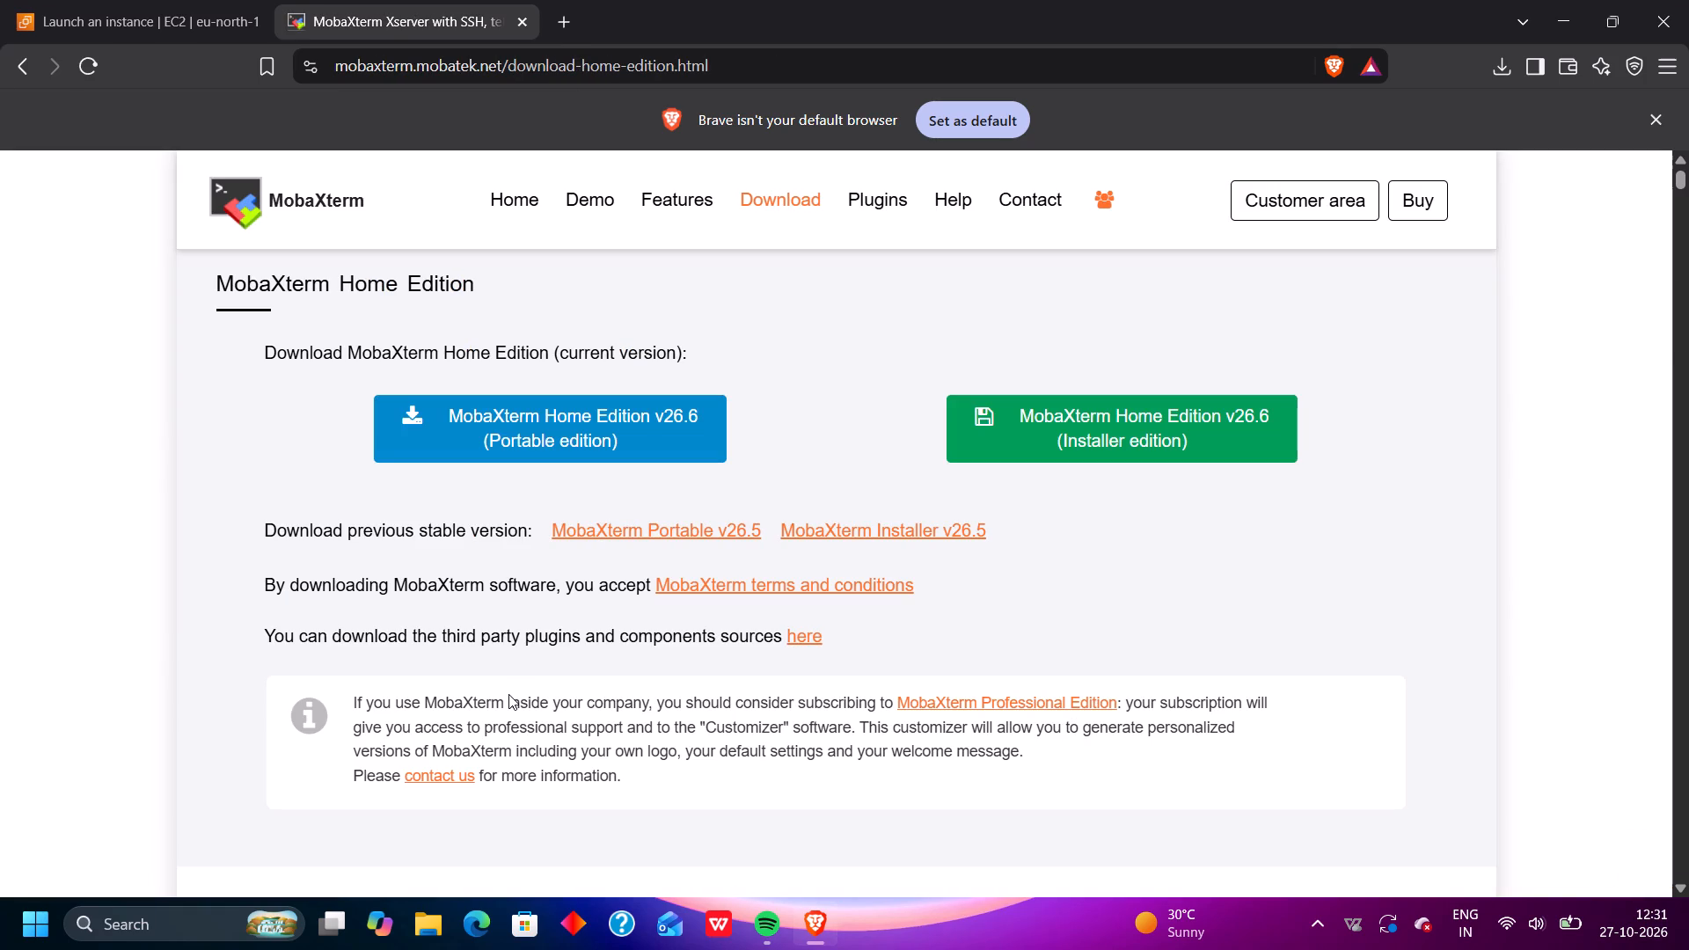
click(559, 432)
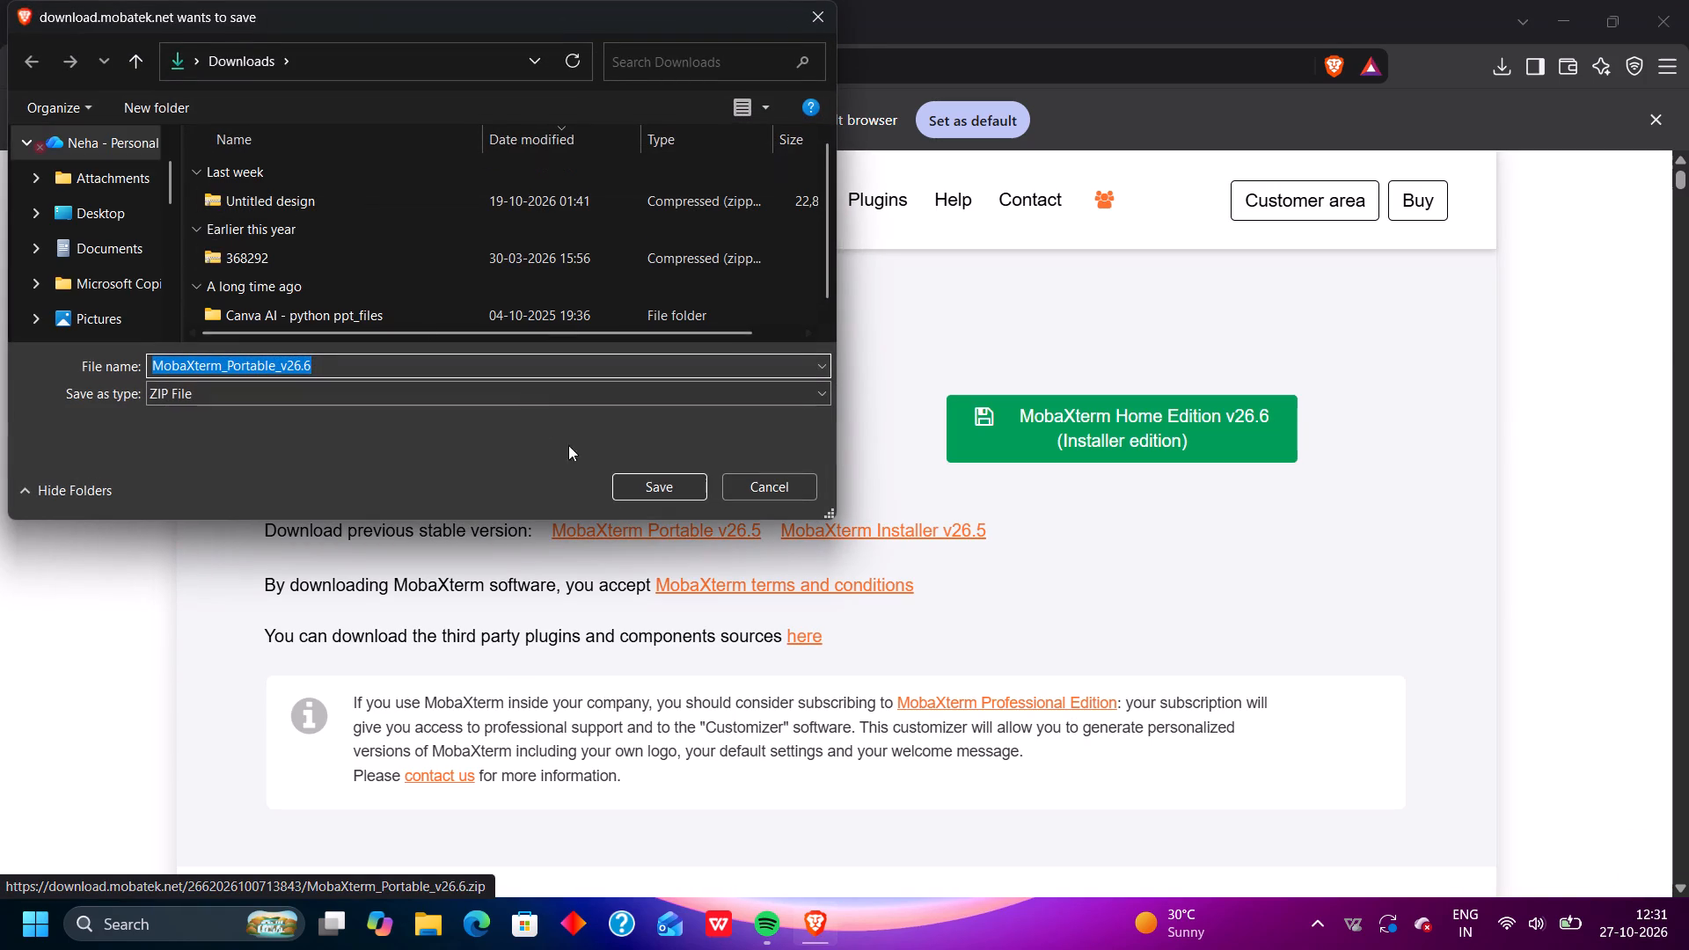
scroll(80, 215, down, 2)
scroll(80, 215, up, 5)
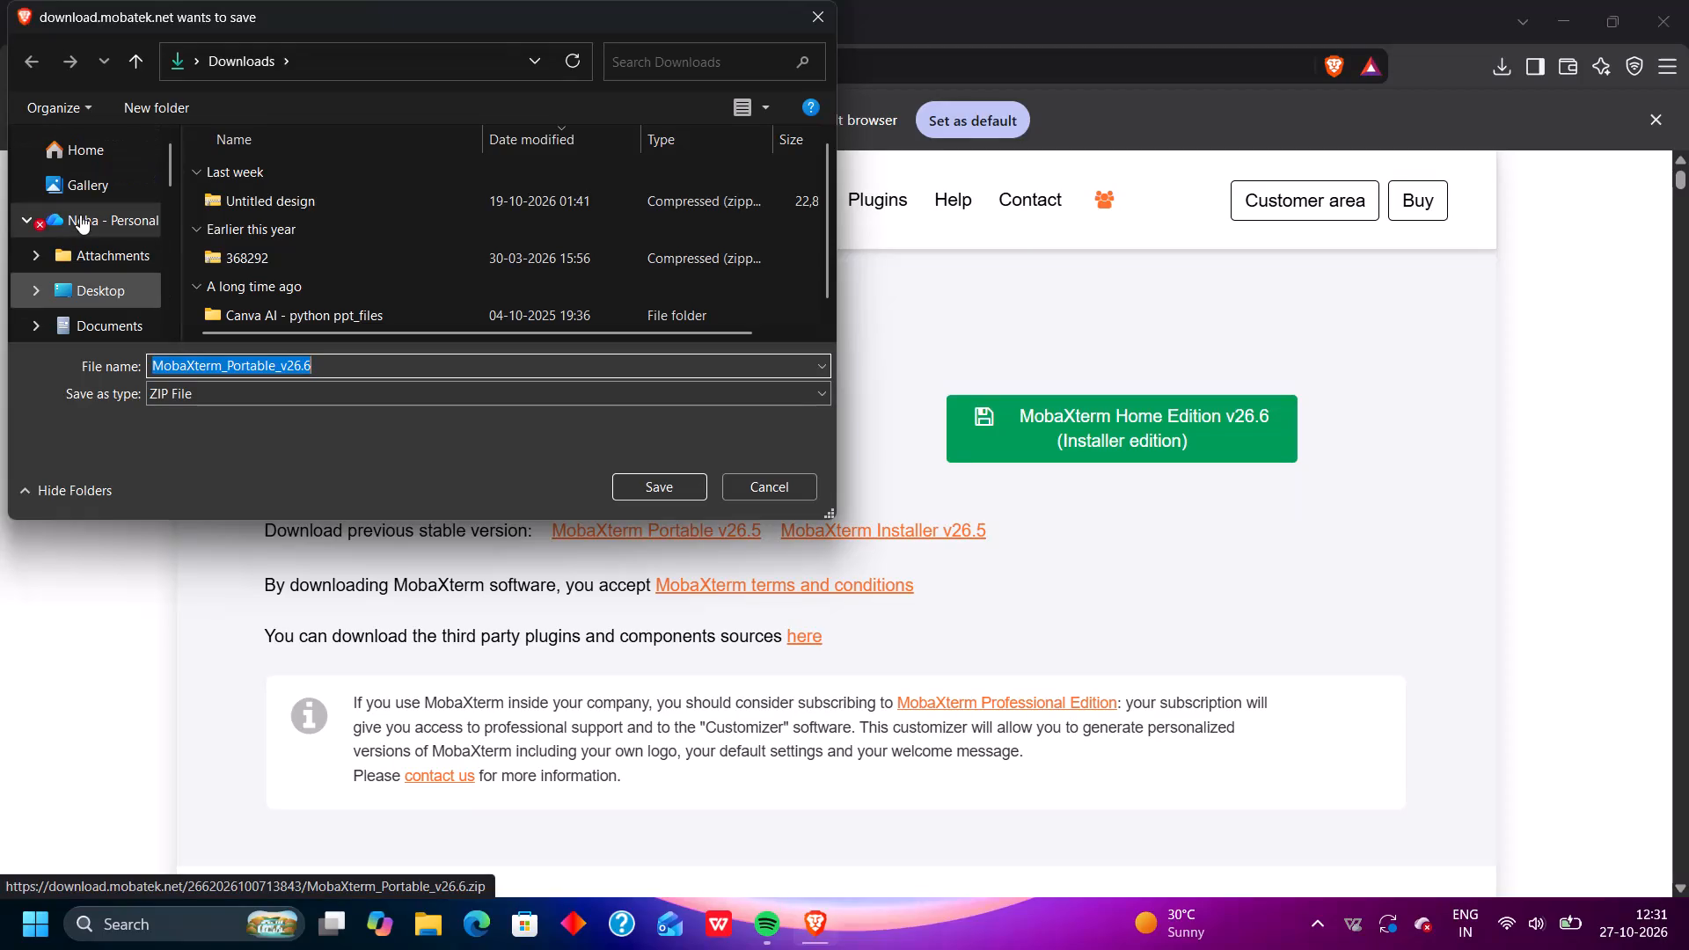
scroll(38, 248, down, 1)
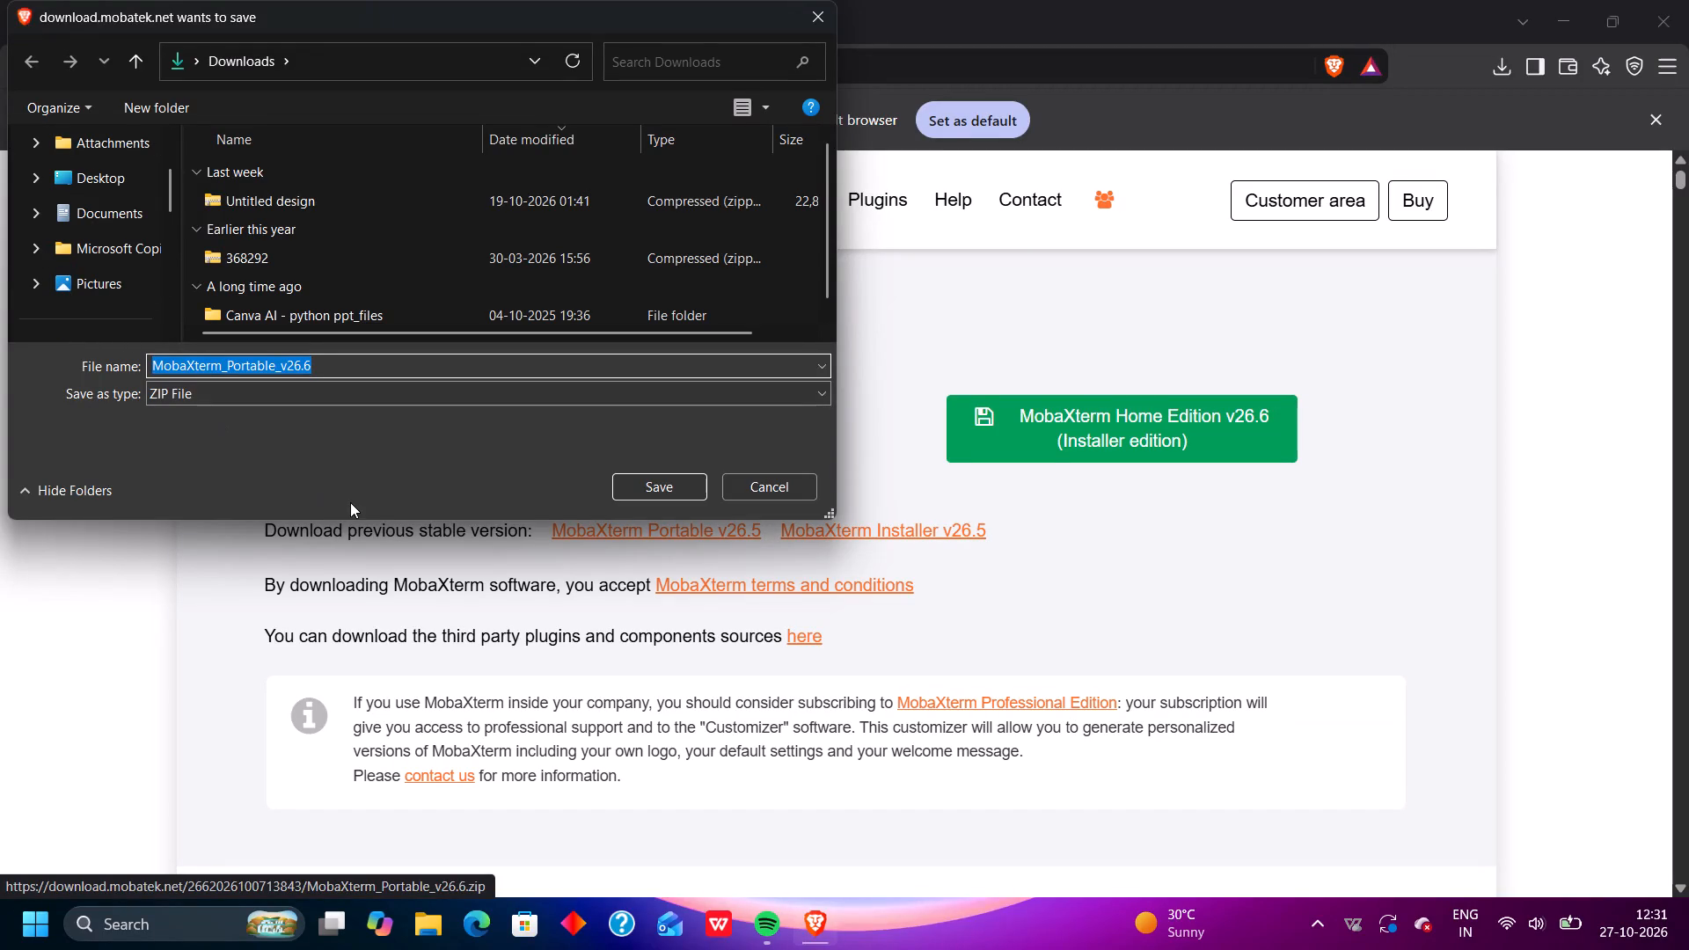
click(632, 494)
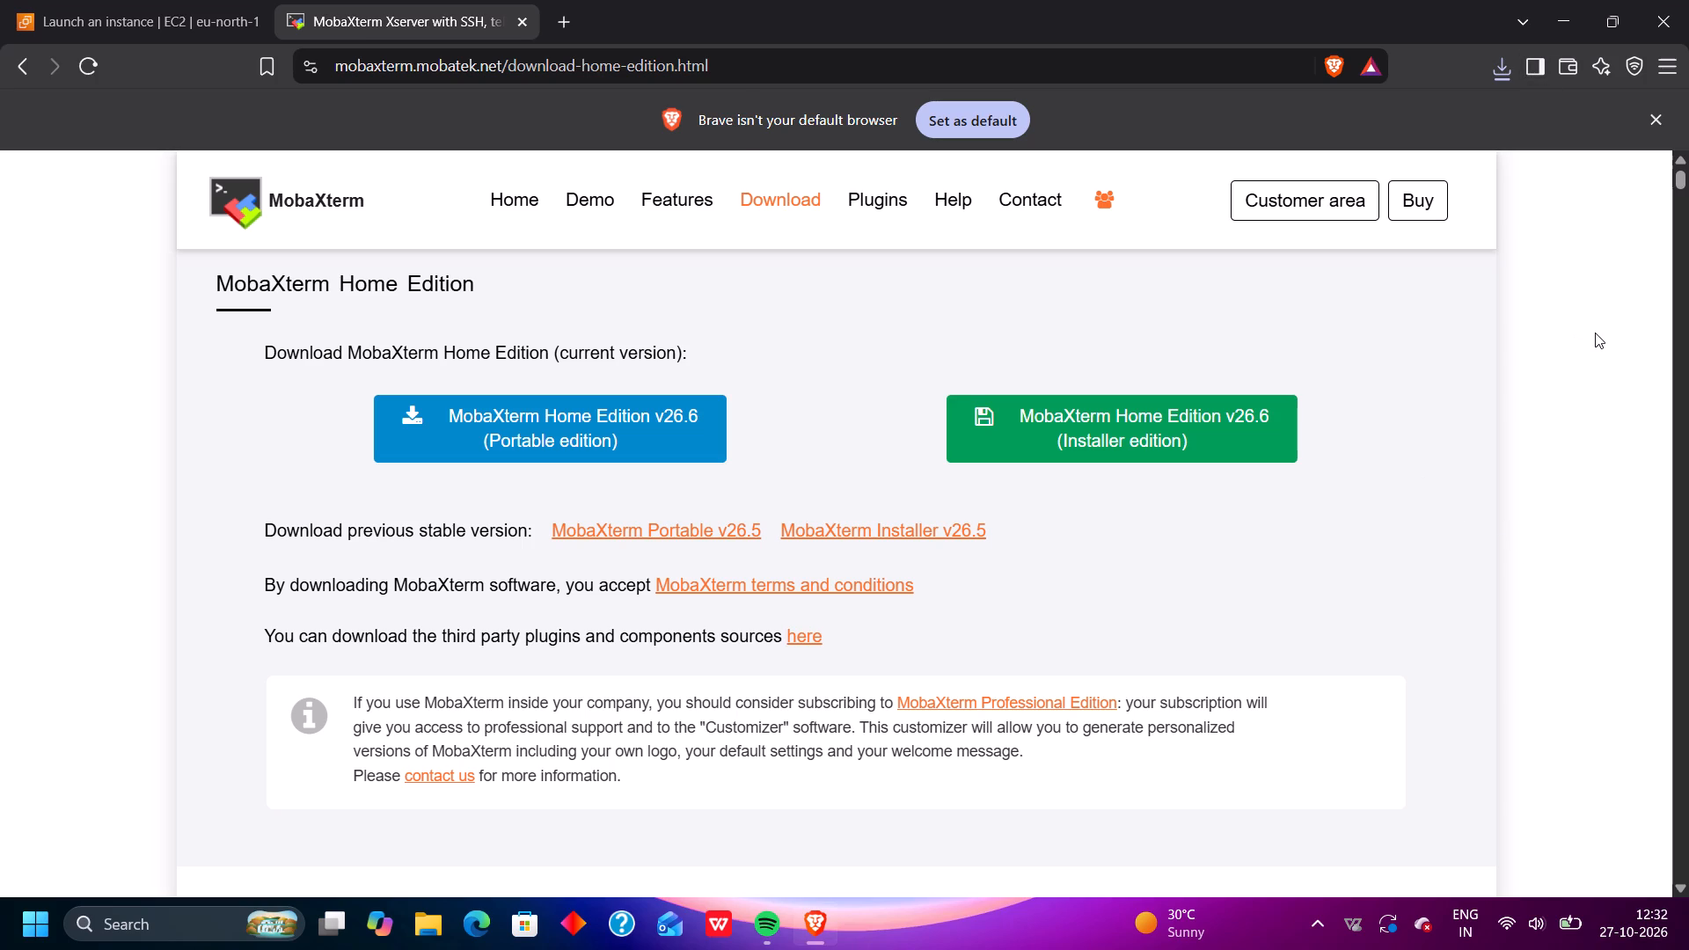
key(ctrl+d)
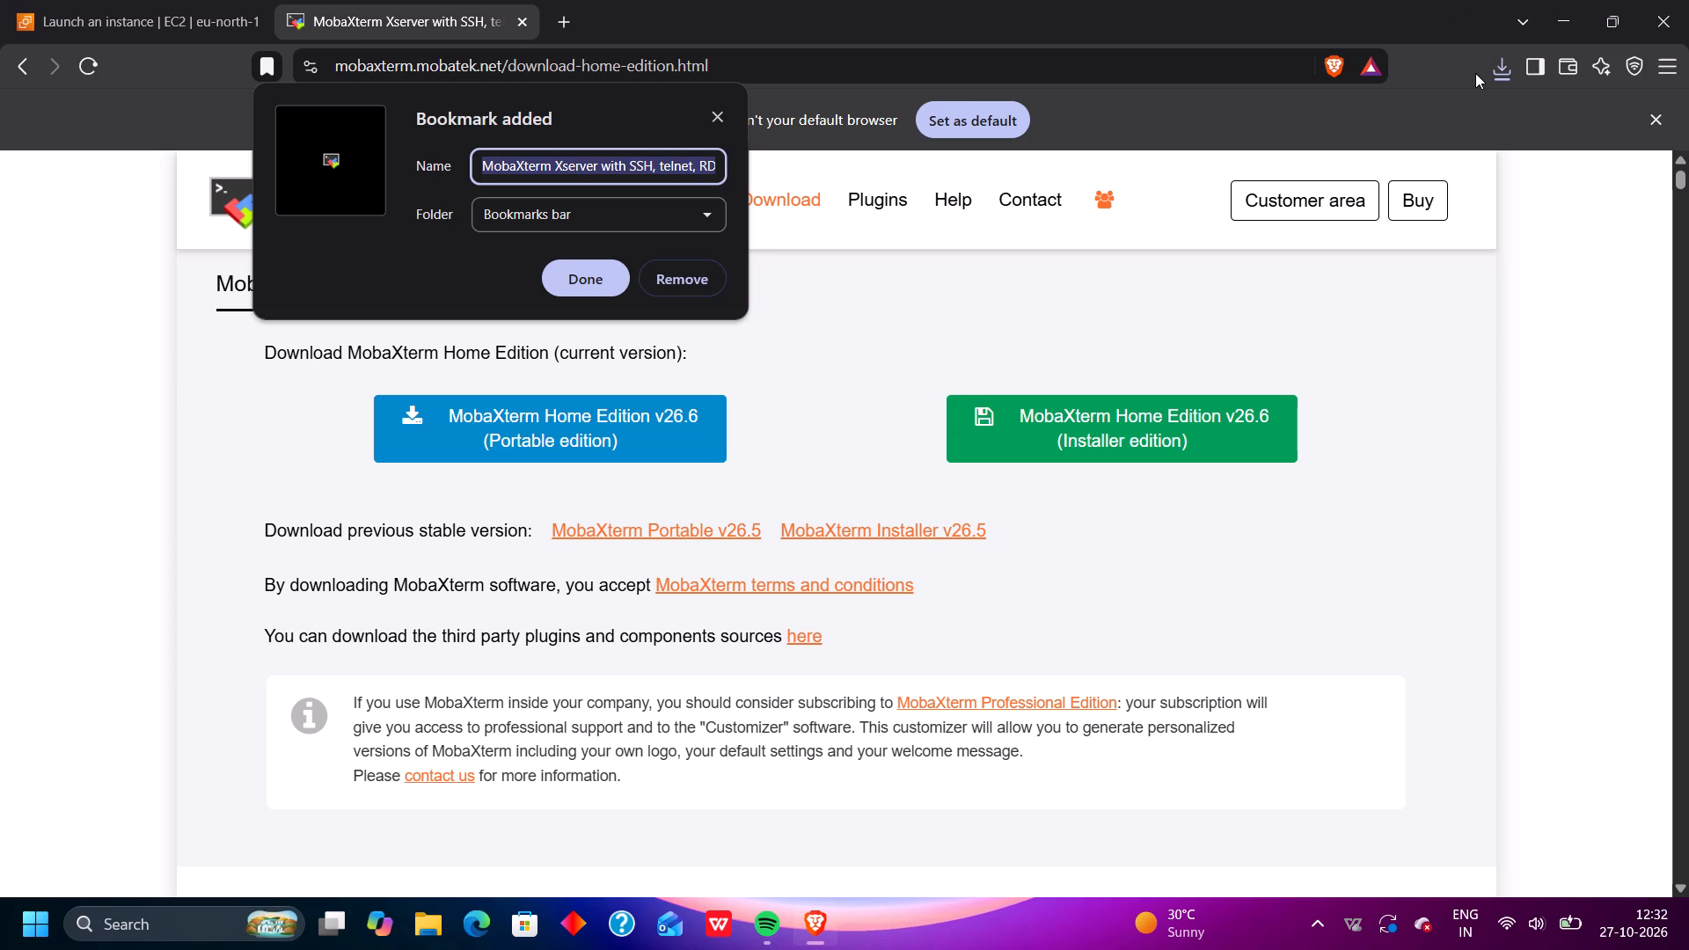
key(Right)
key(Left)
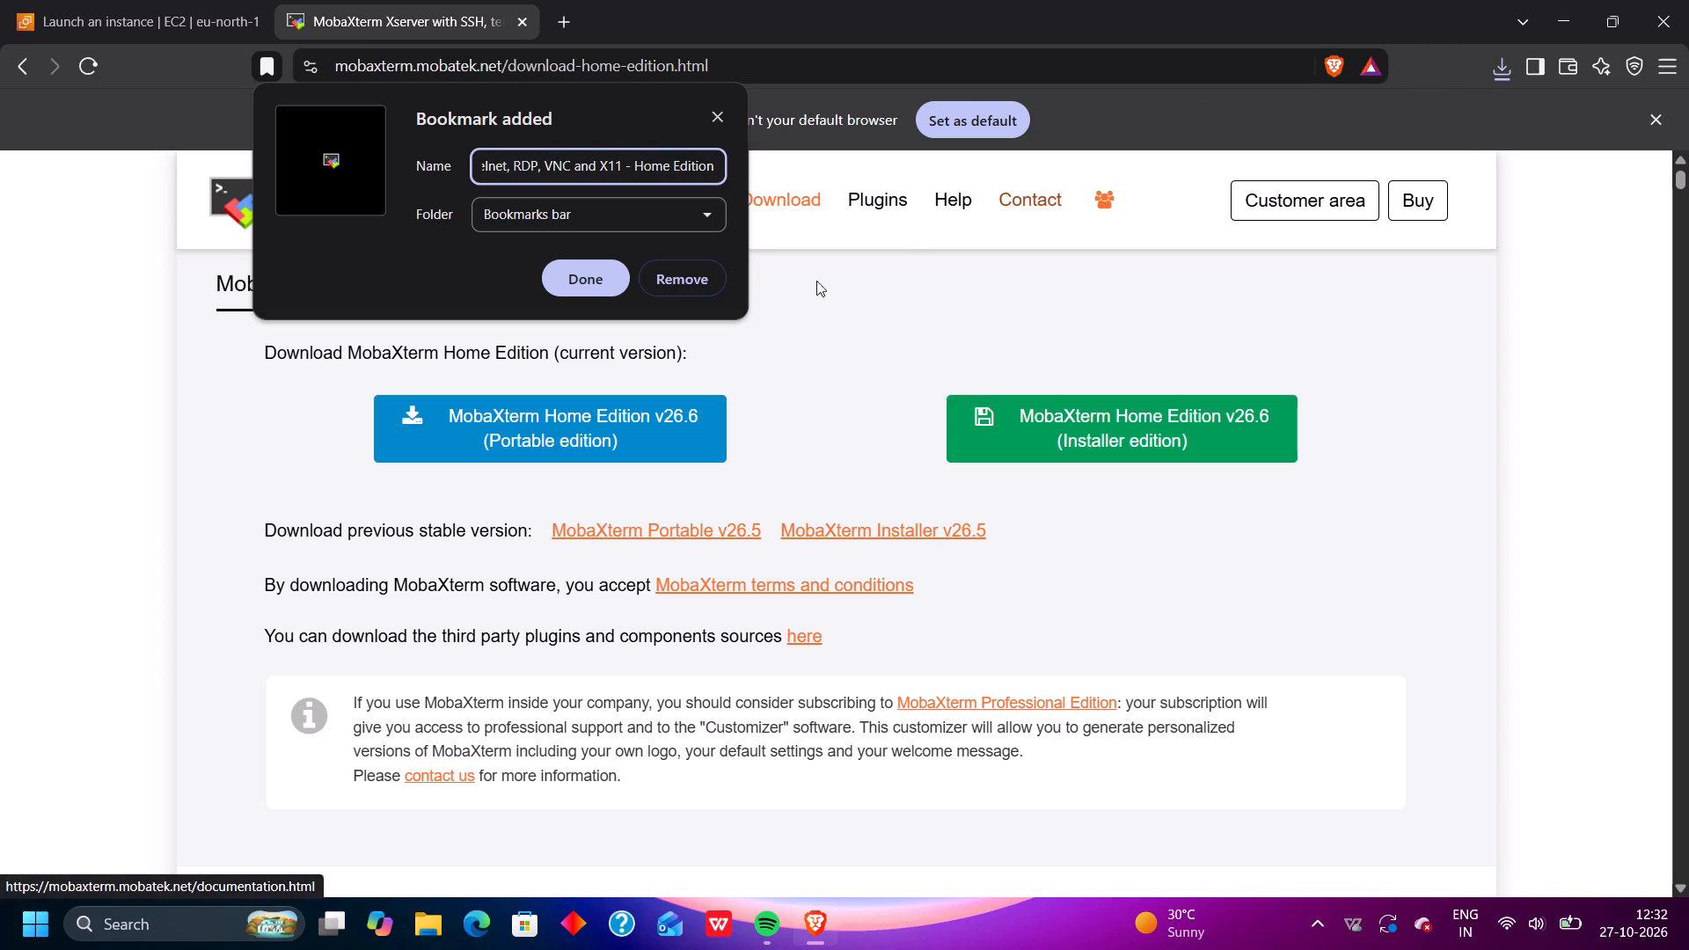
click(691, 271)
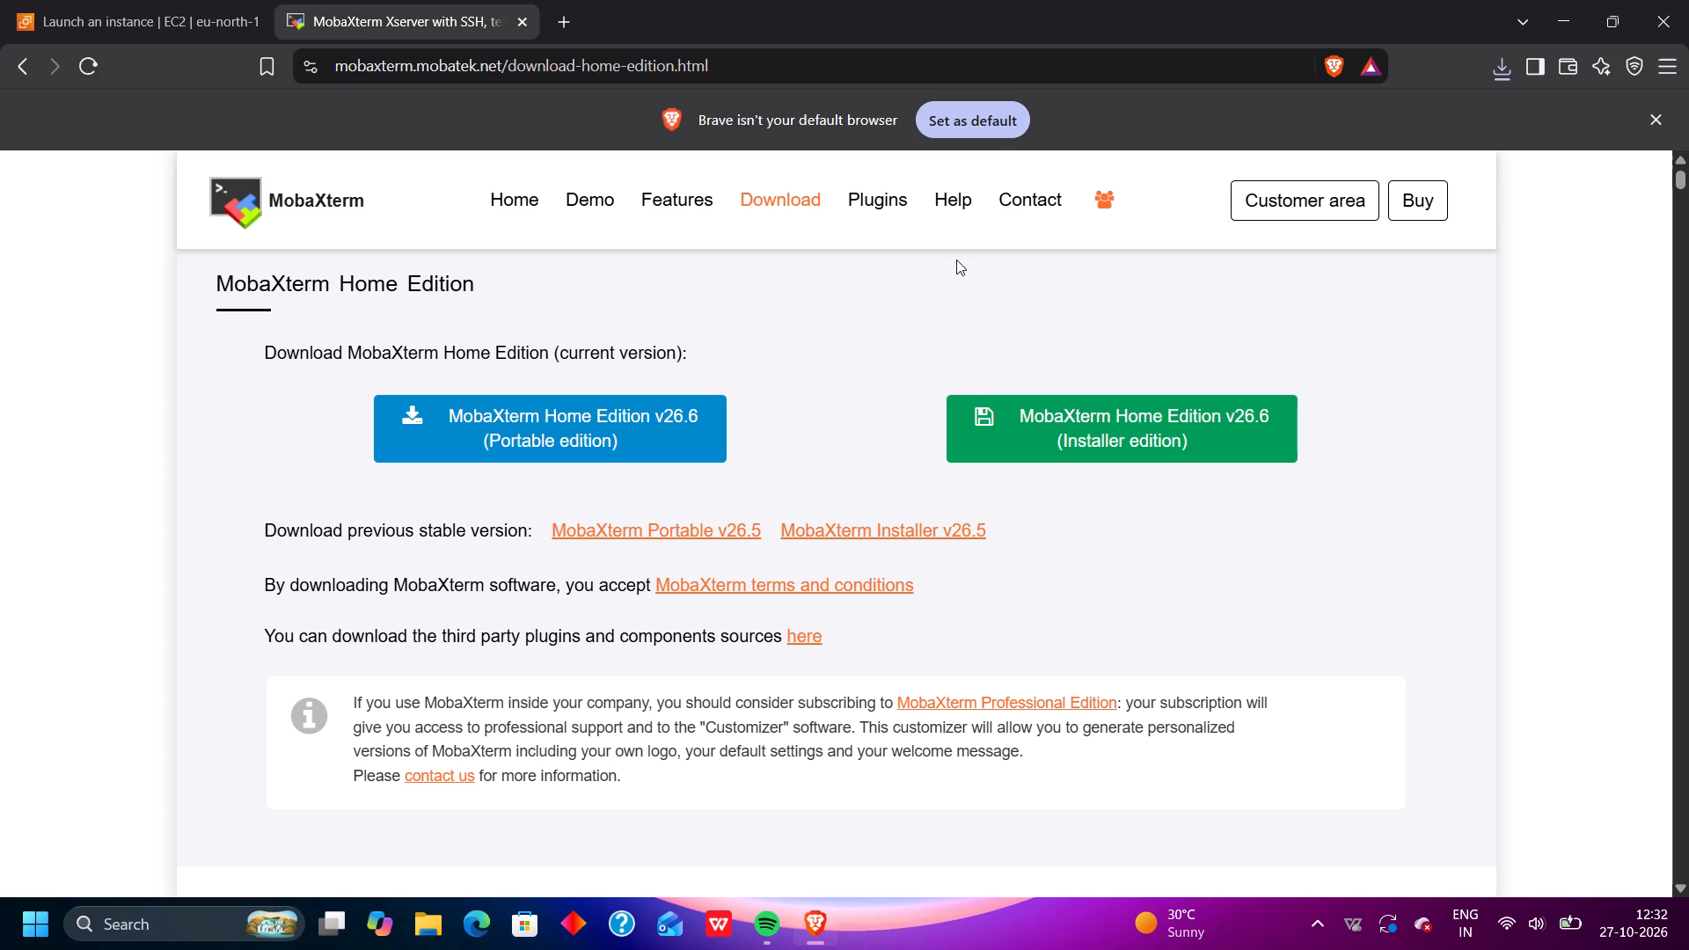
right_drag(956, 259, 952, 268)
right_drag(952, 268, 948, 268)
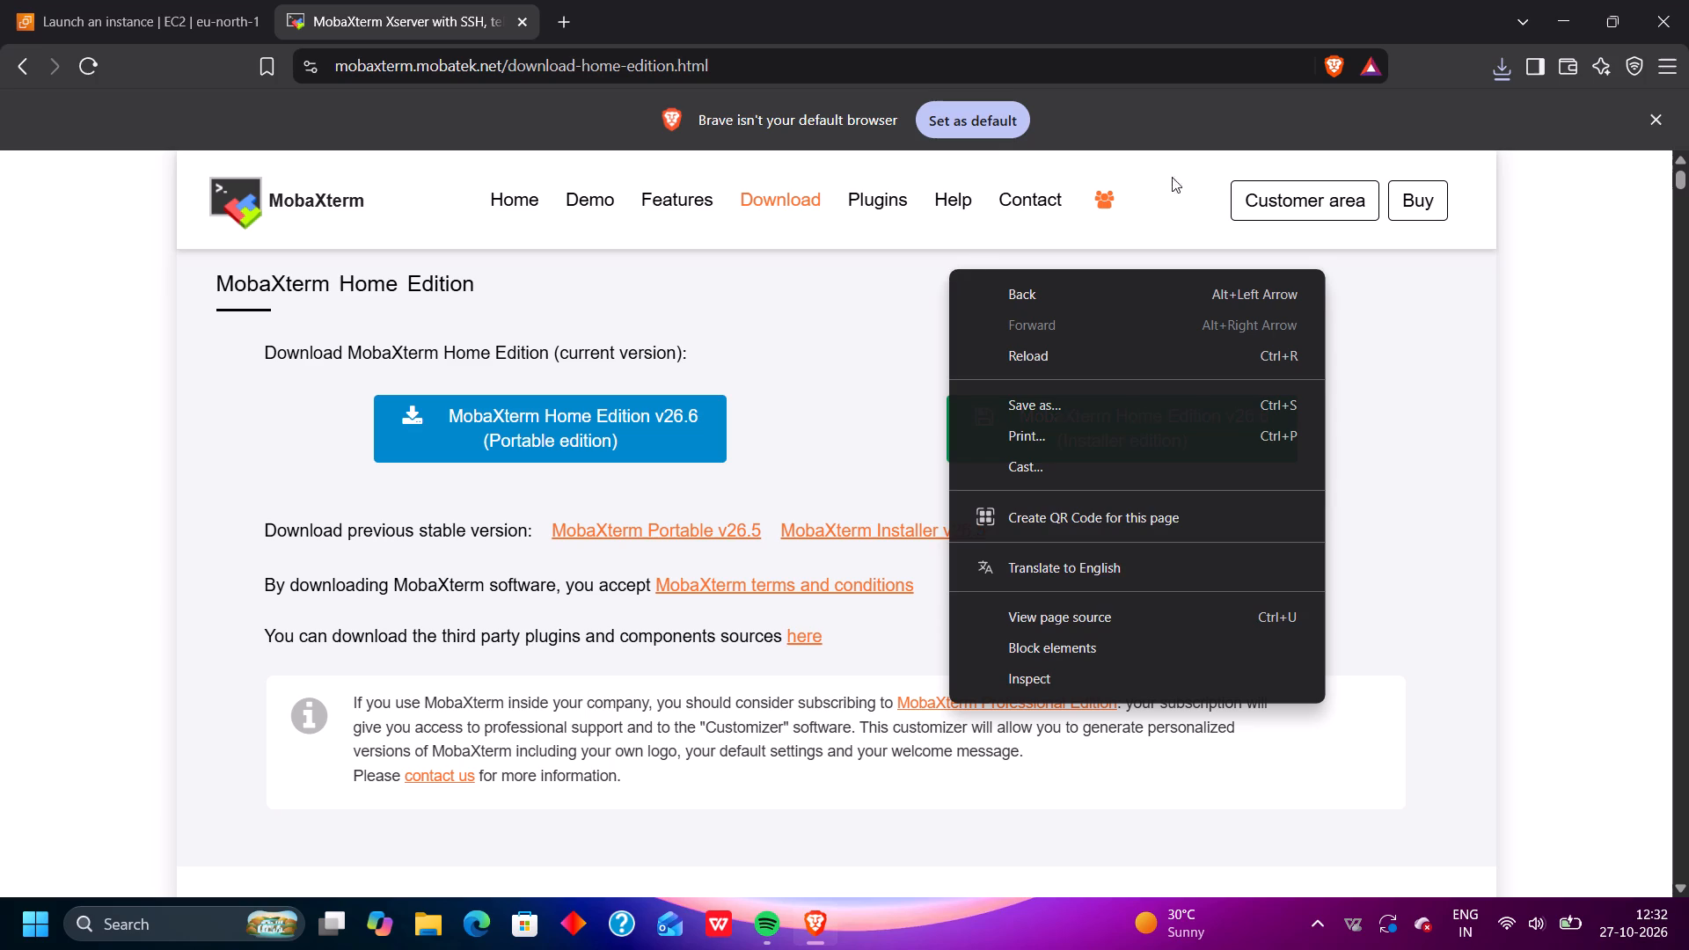
Resume the interrupted MobaXterm_Portable_v26.6.zip download from the recent download history.
click(1496, 63)
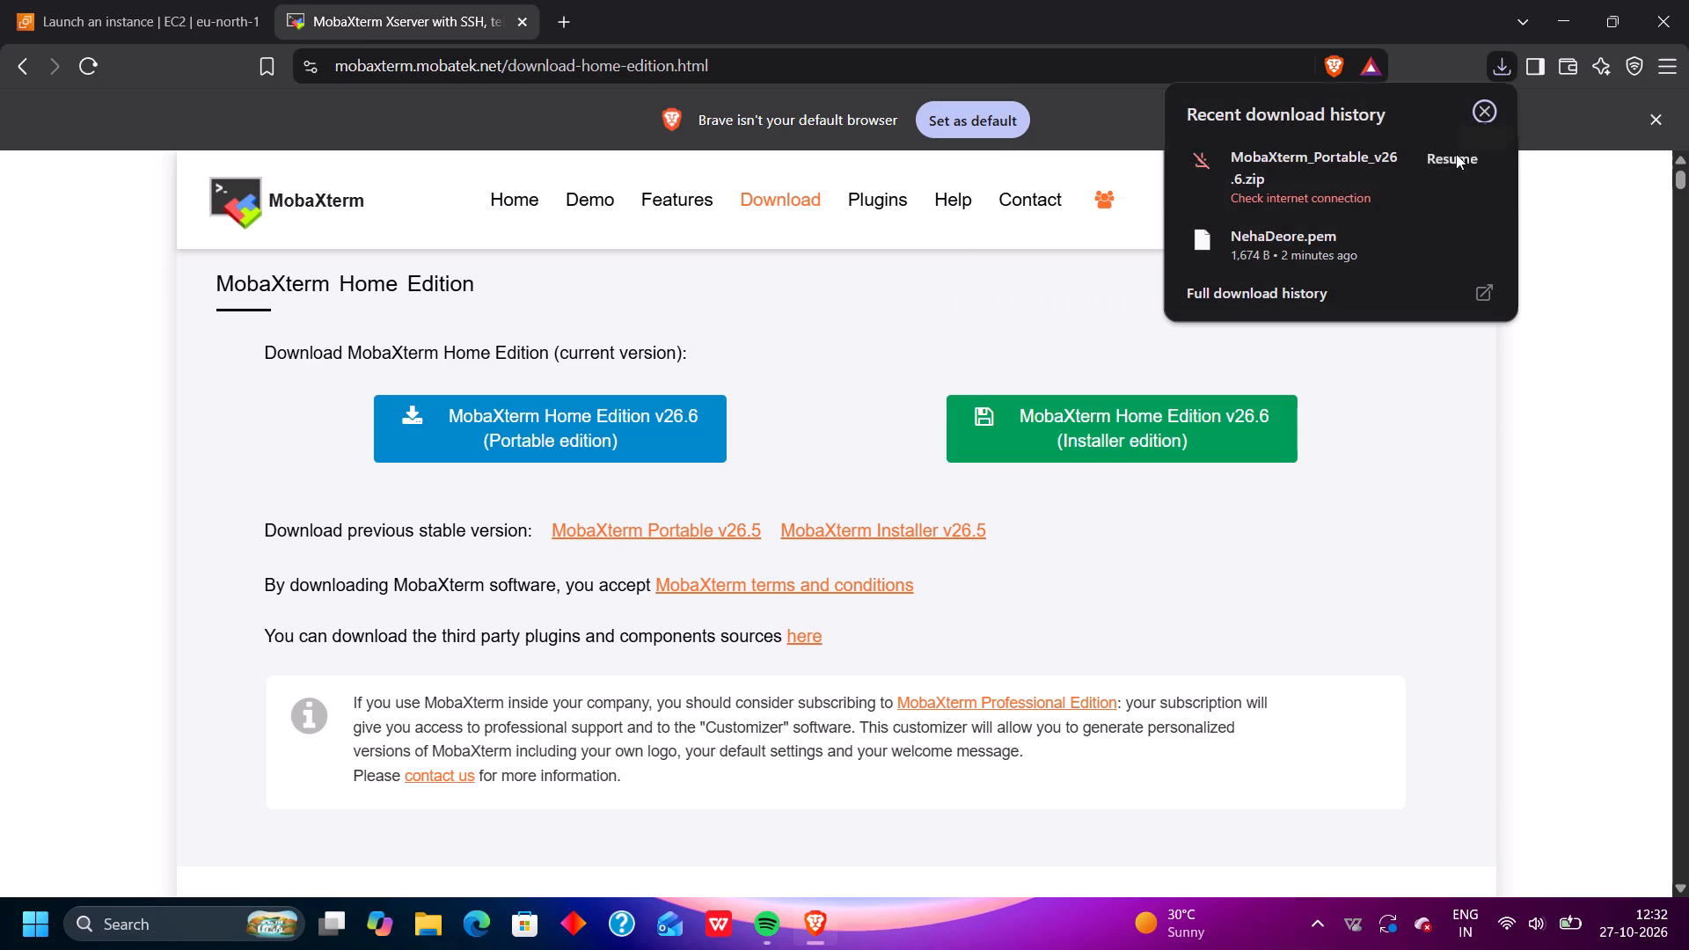
click(1461, 156)
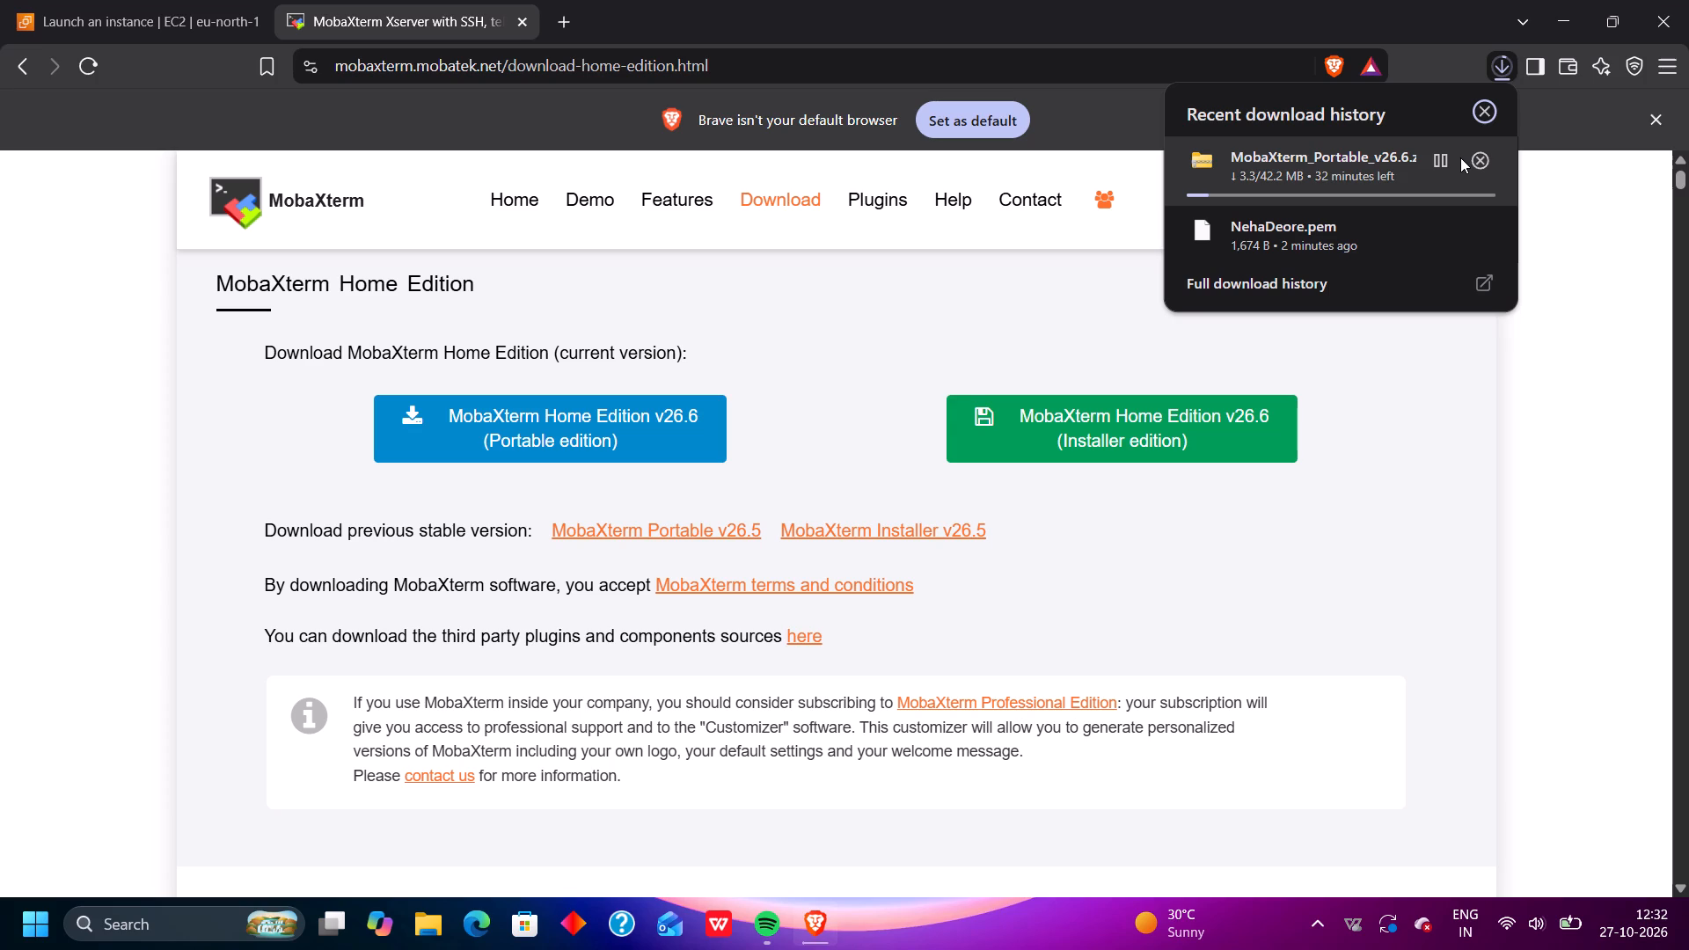
Check the computer's Wi-Fi connection and available networks in the system's quick settings.
key(super+a)
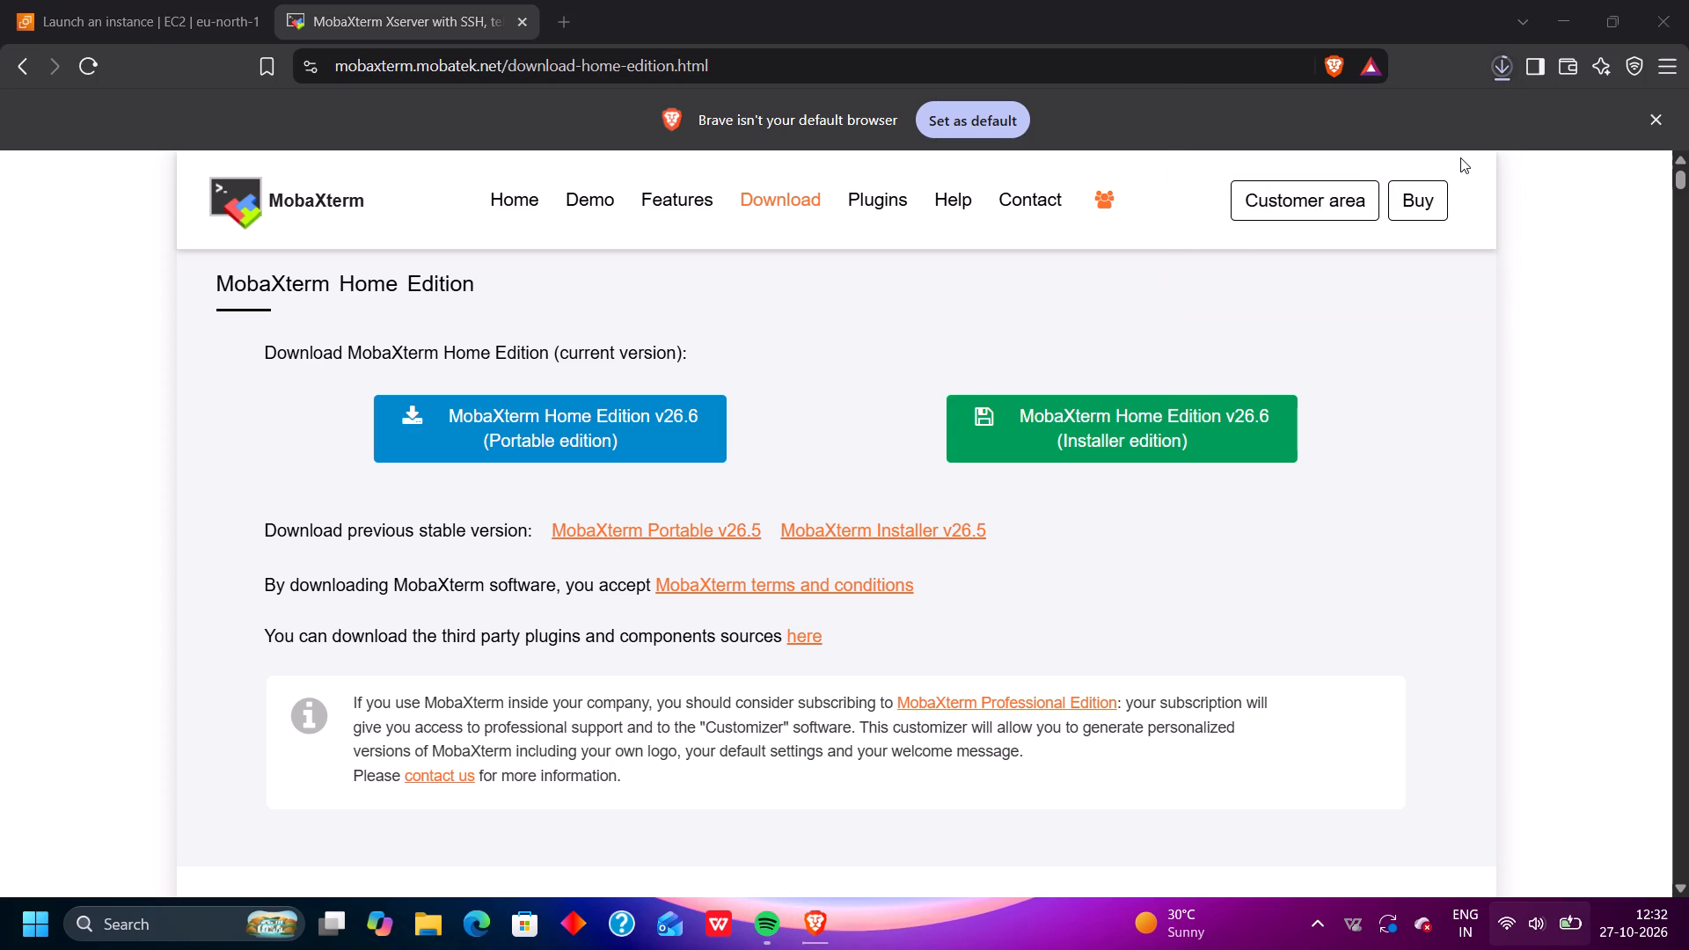
click(1522, 362)
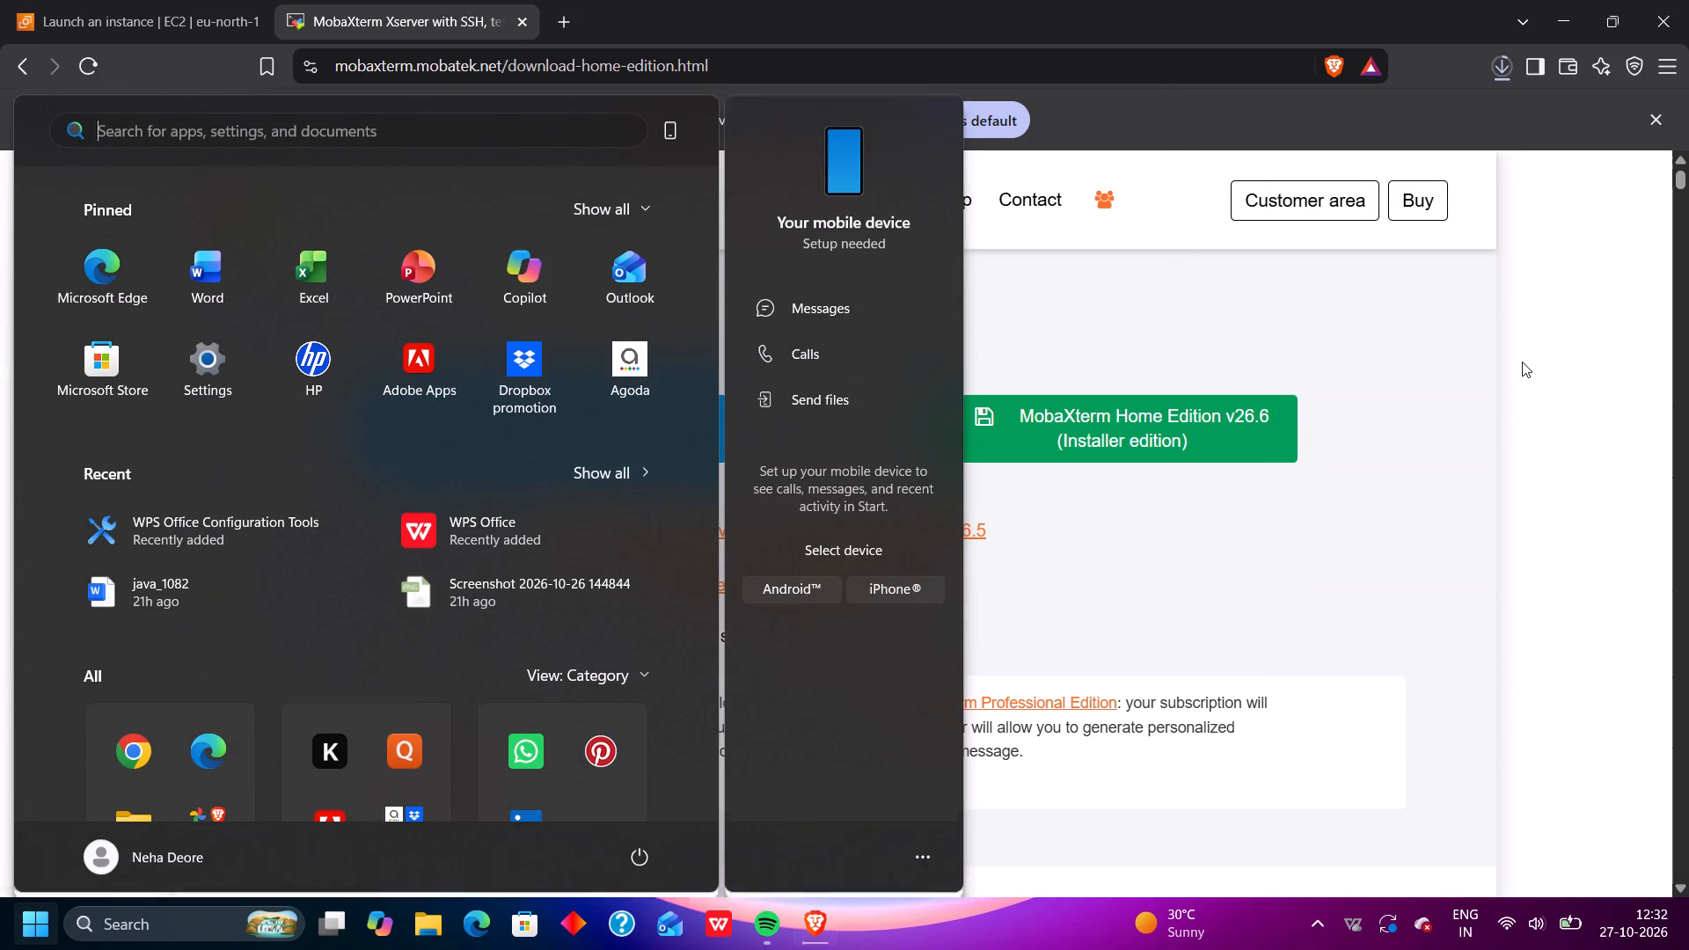
key(super+a)
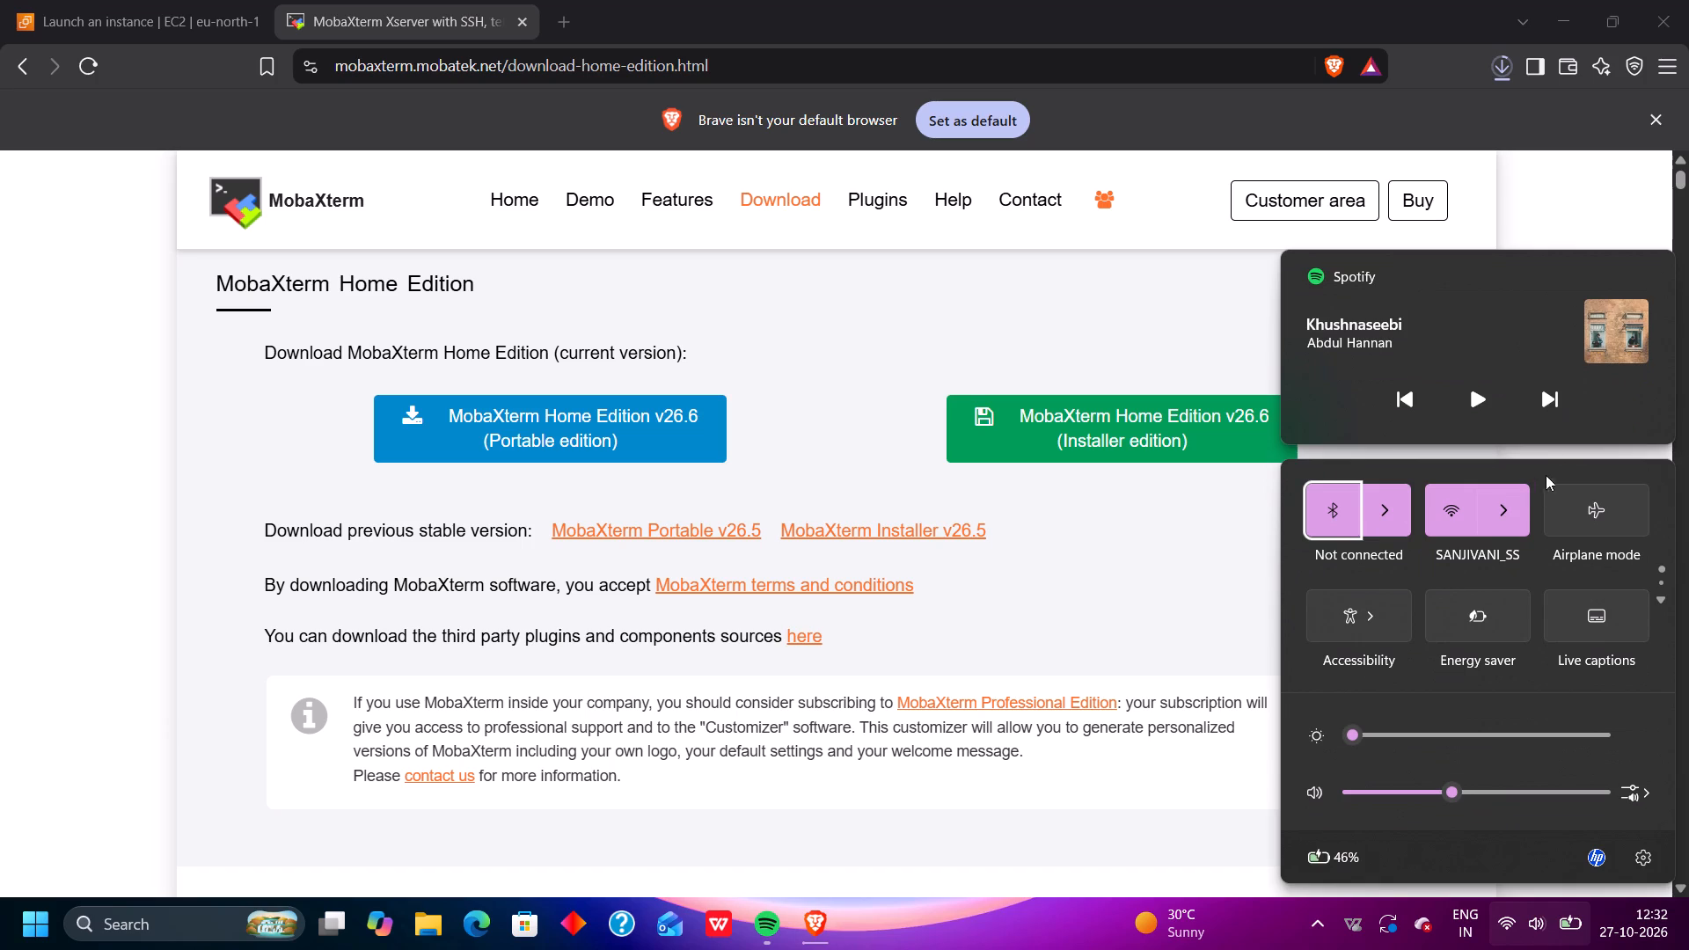
click(1506, 500)
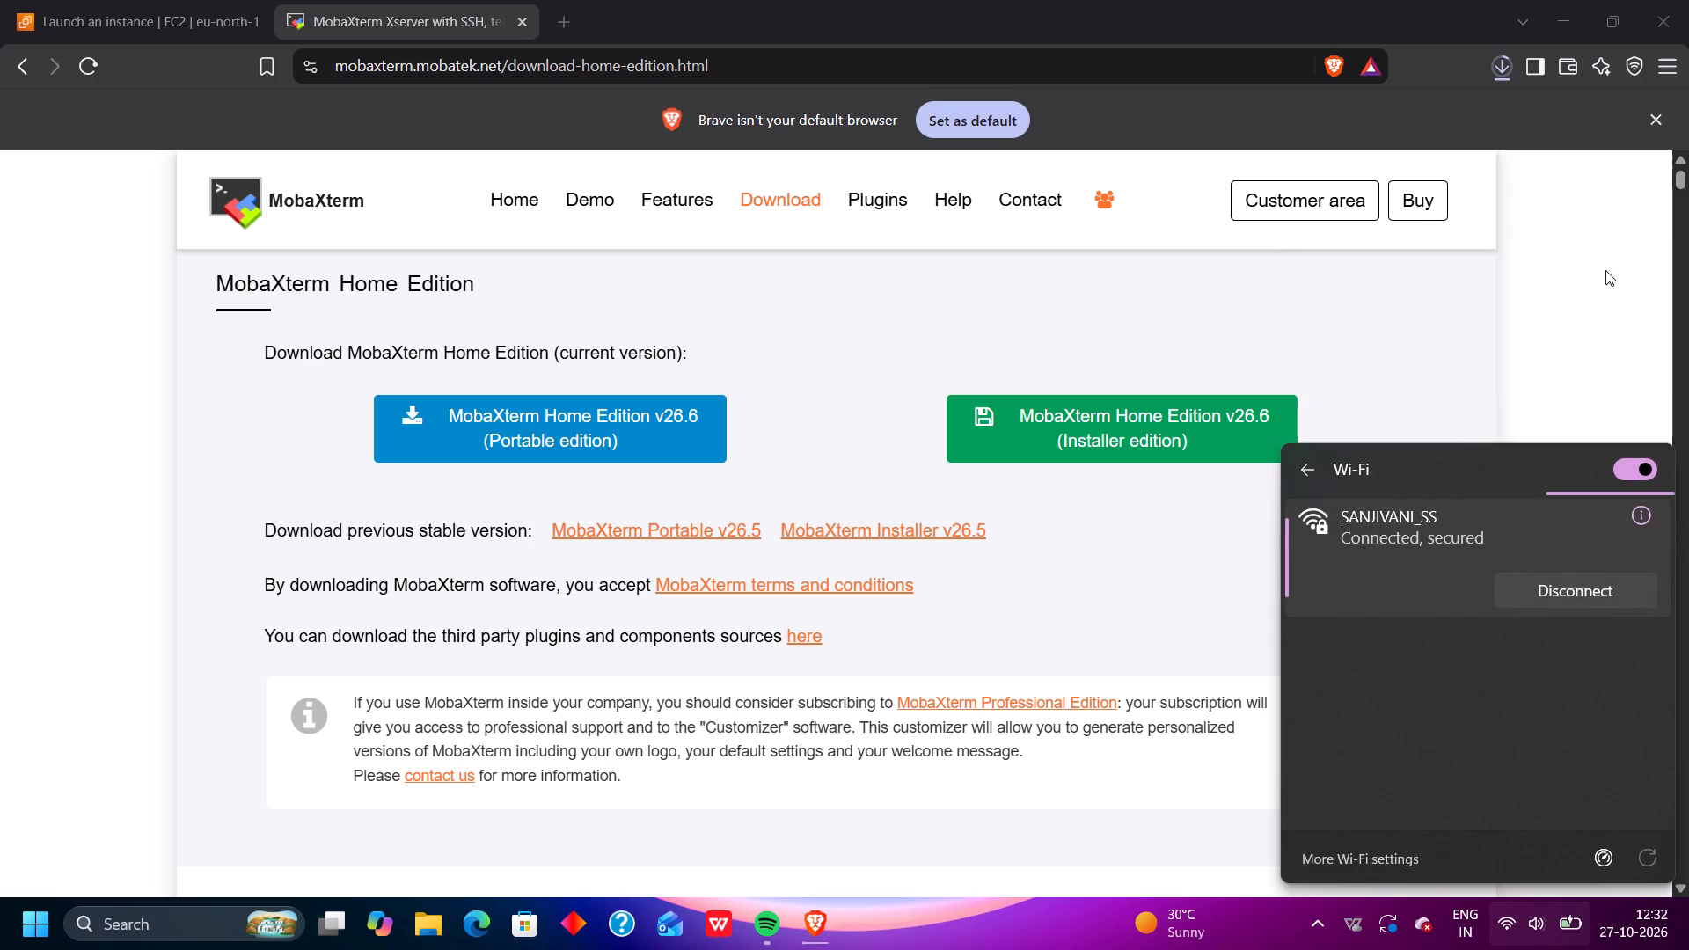
Resume the MobaXterm_Portable_v26.6.zip download again from the browser's recent download history.
click(1490, 77)
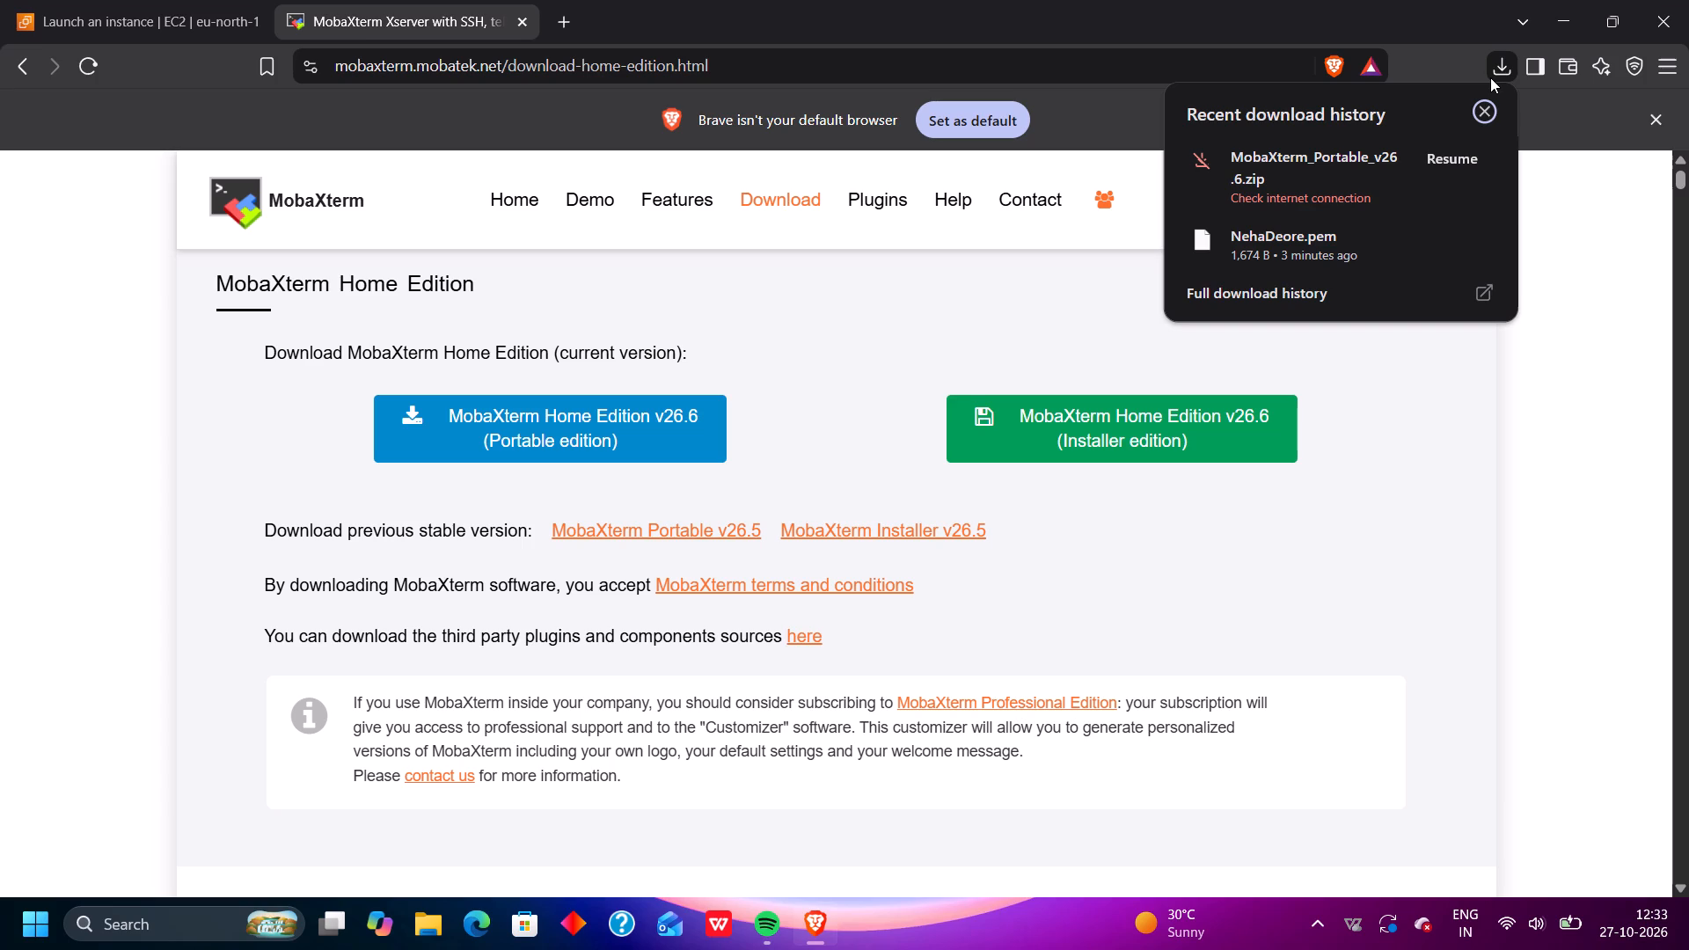
click(1457, 131)
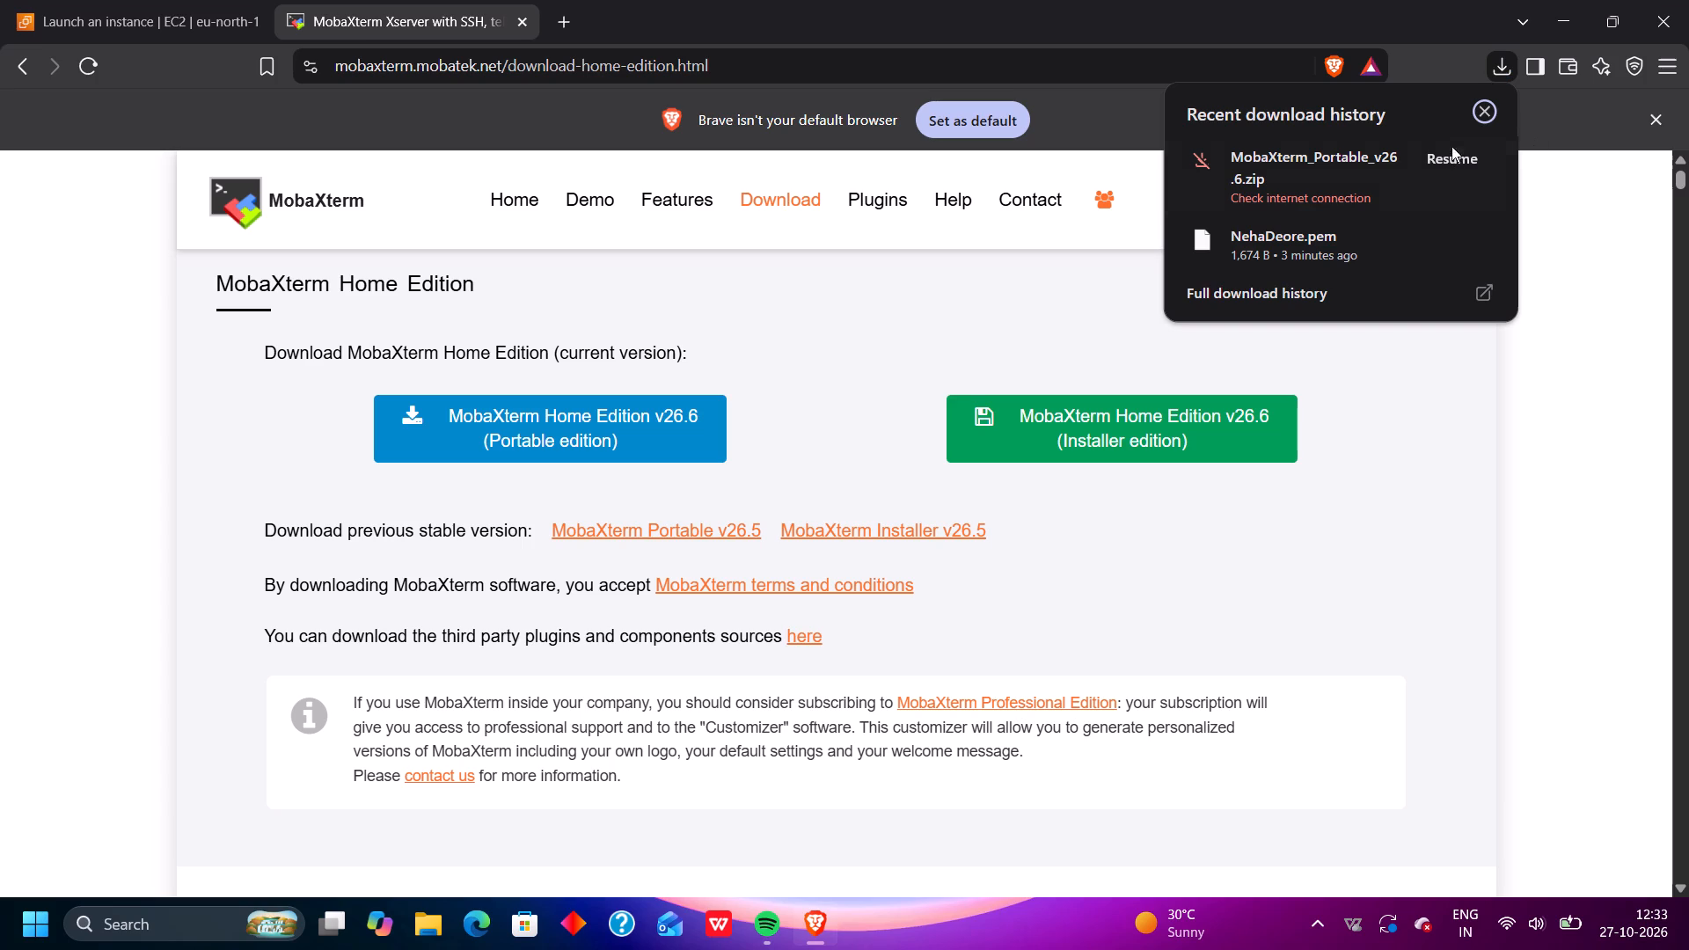
click(1442, 164)
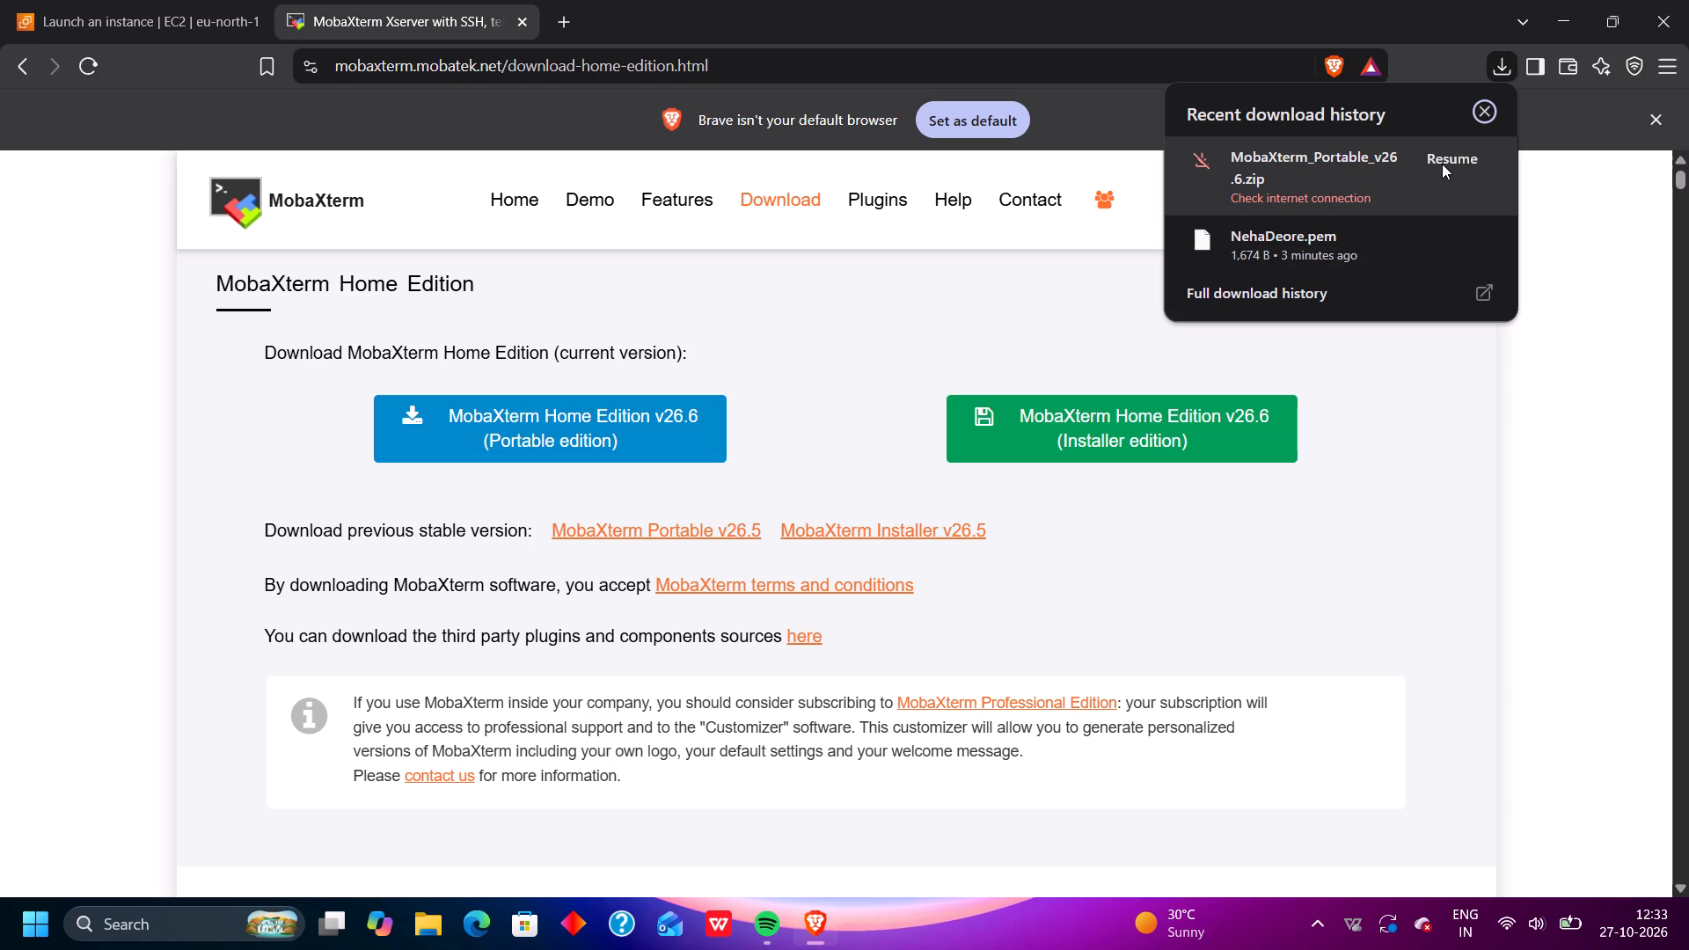
click(1442, 164)
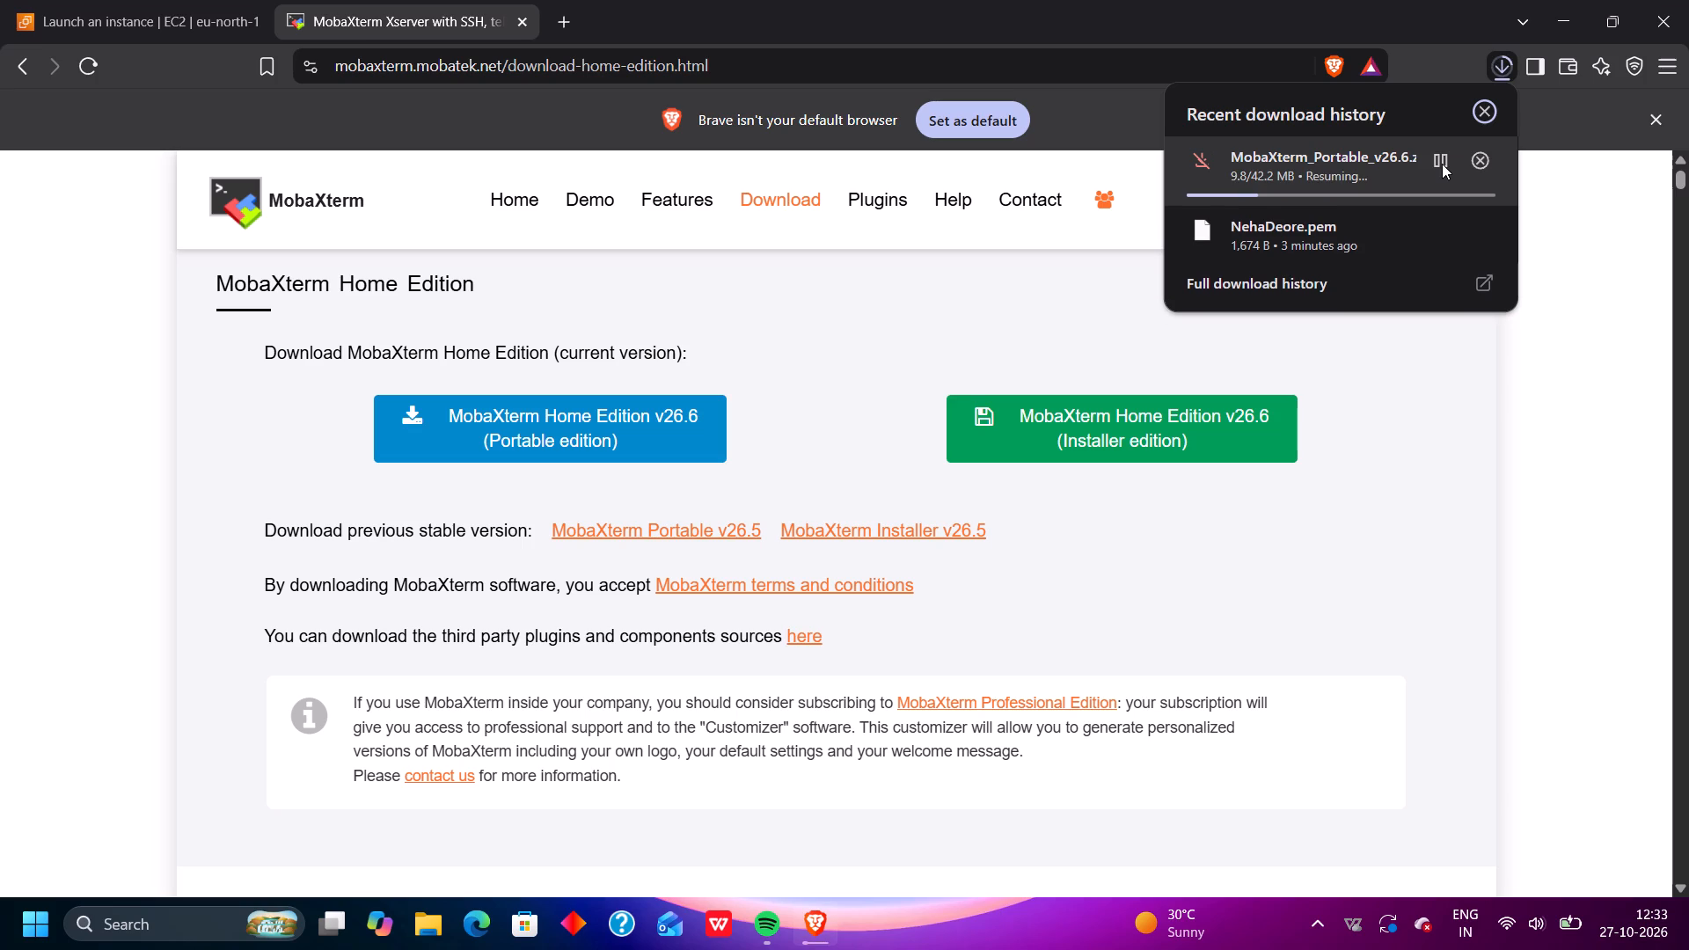
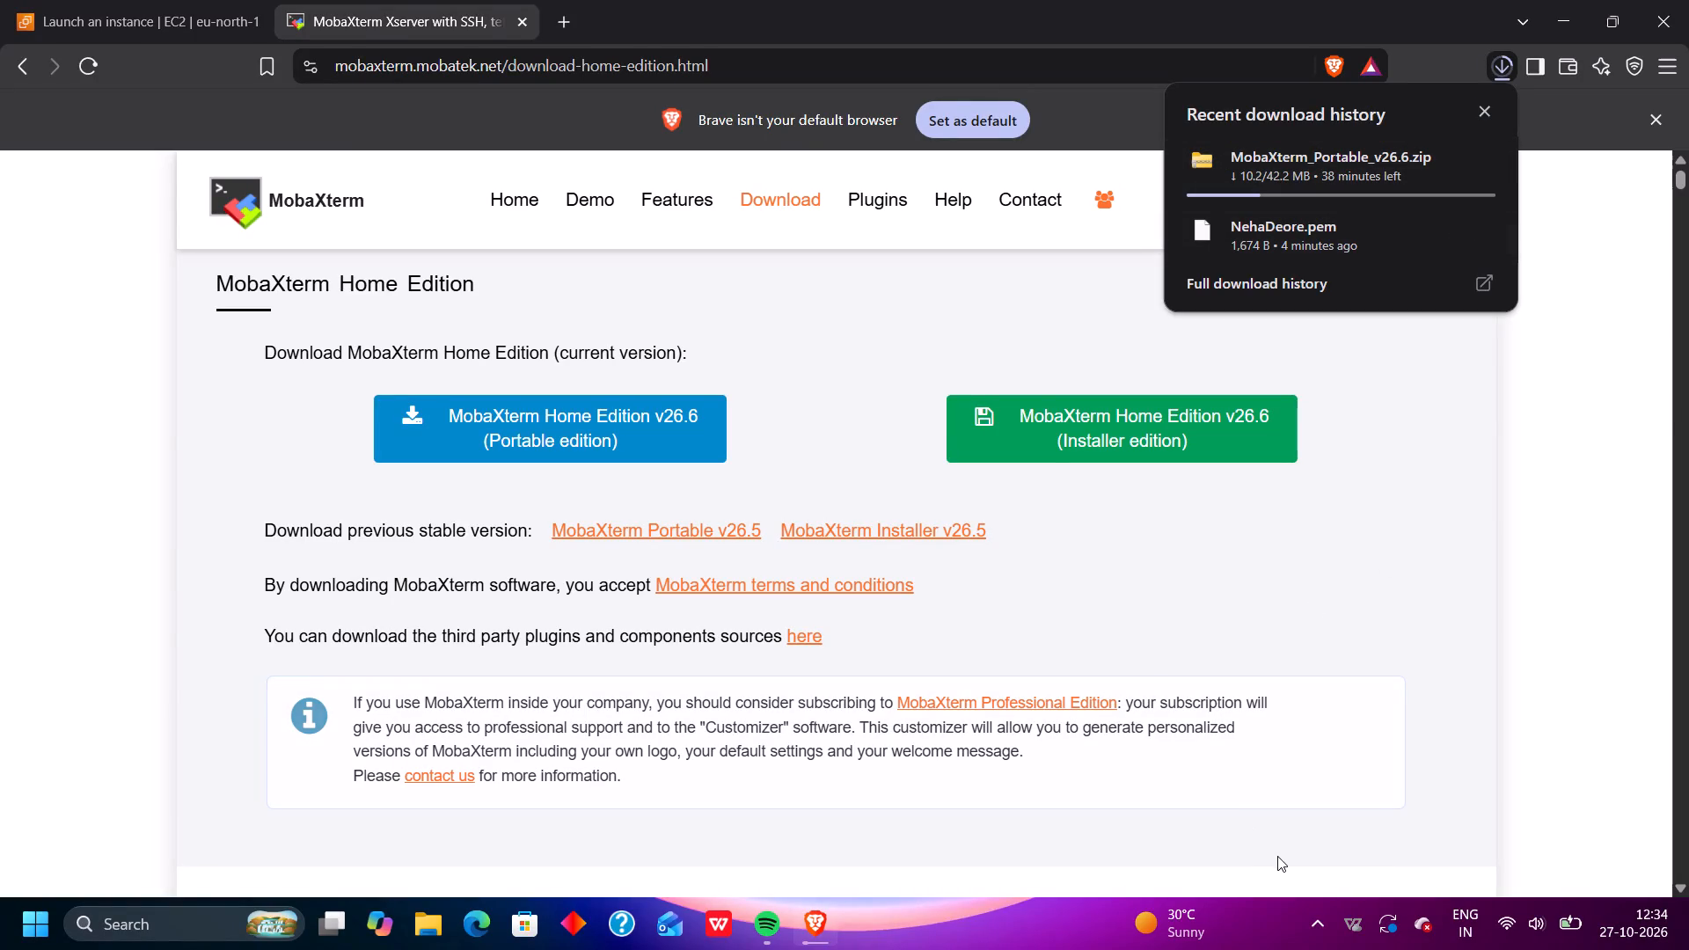
Check the computer's Wi-Fi connection in the system's quick settings.
click(1523, 949)
click(1554, 921)
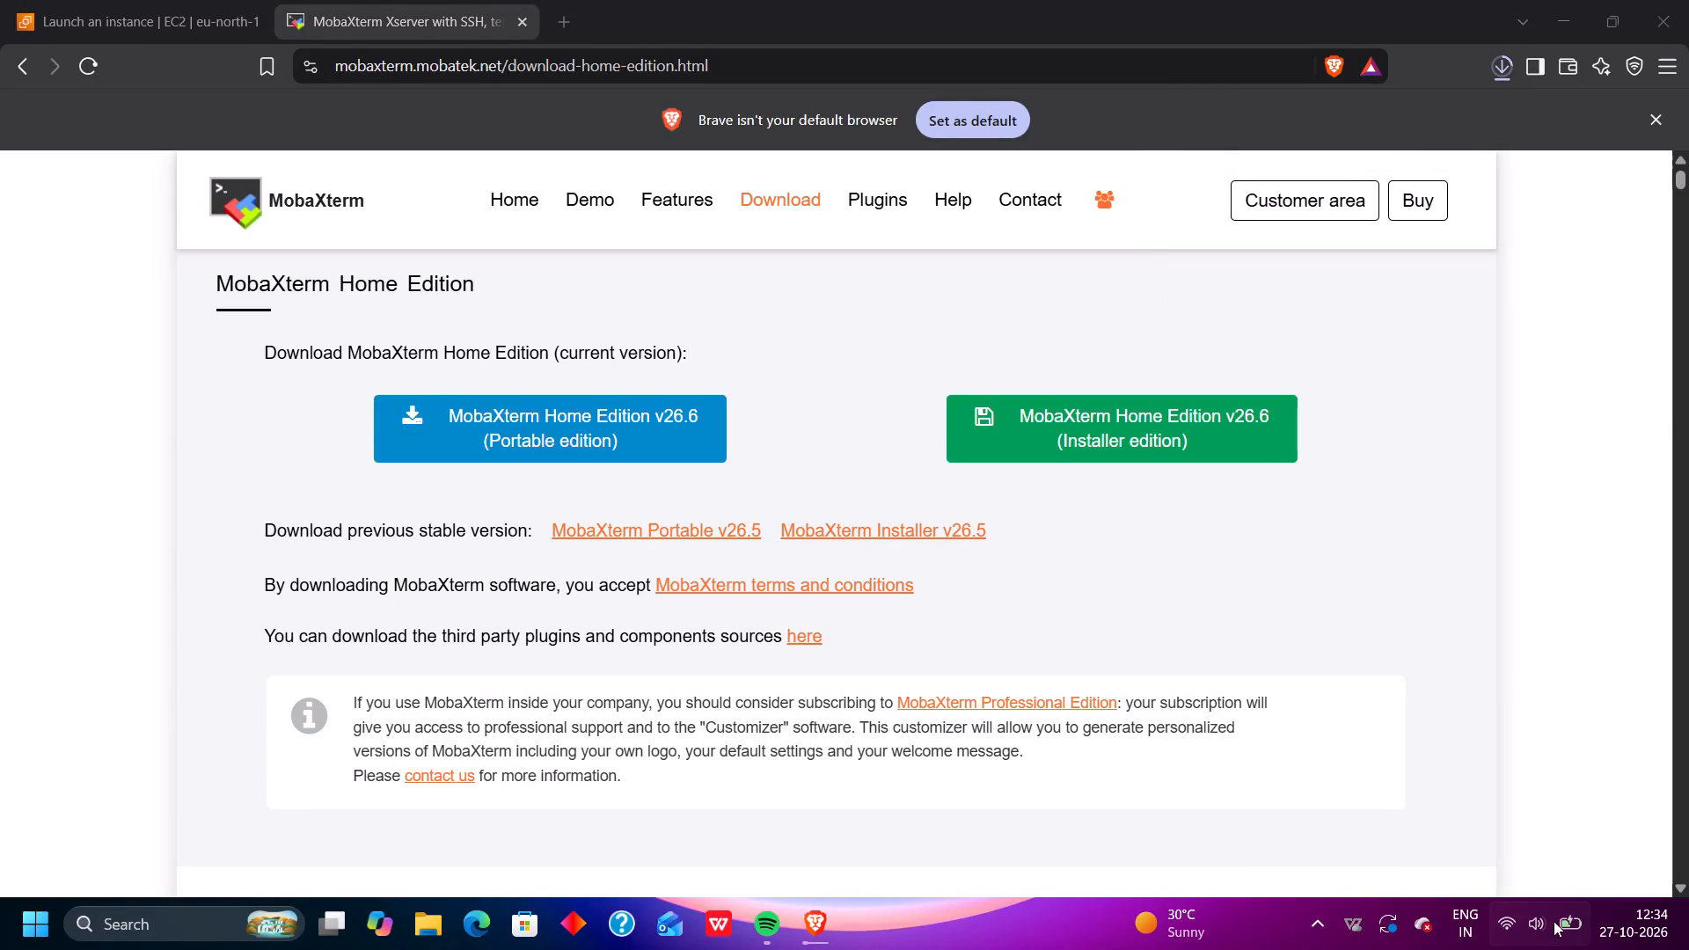
click(1554, 921)
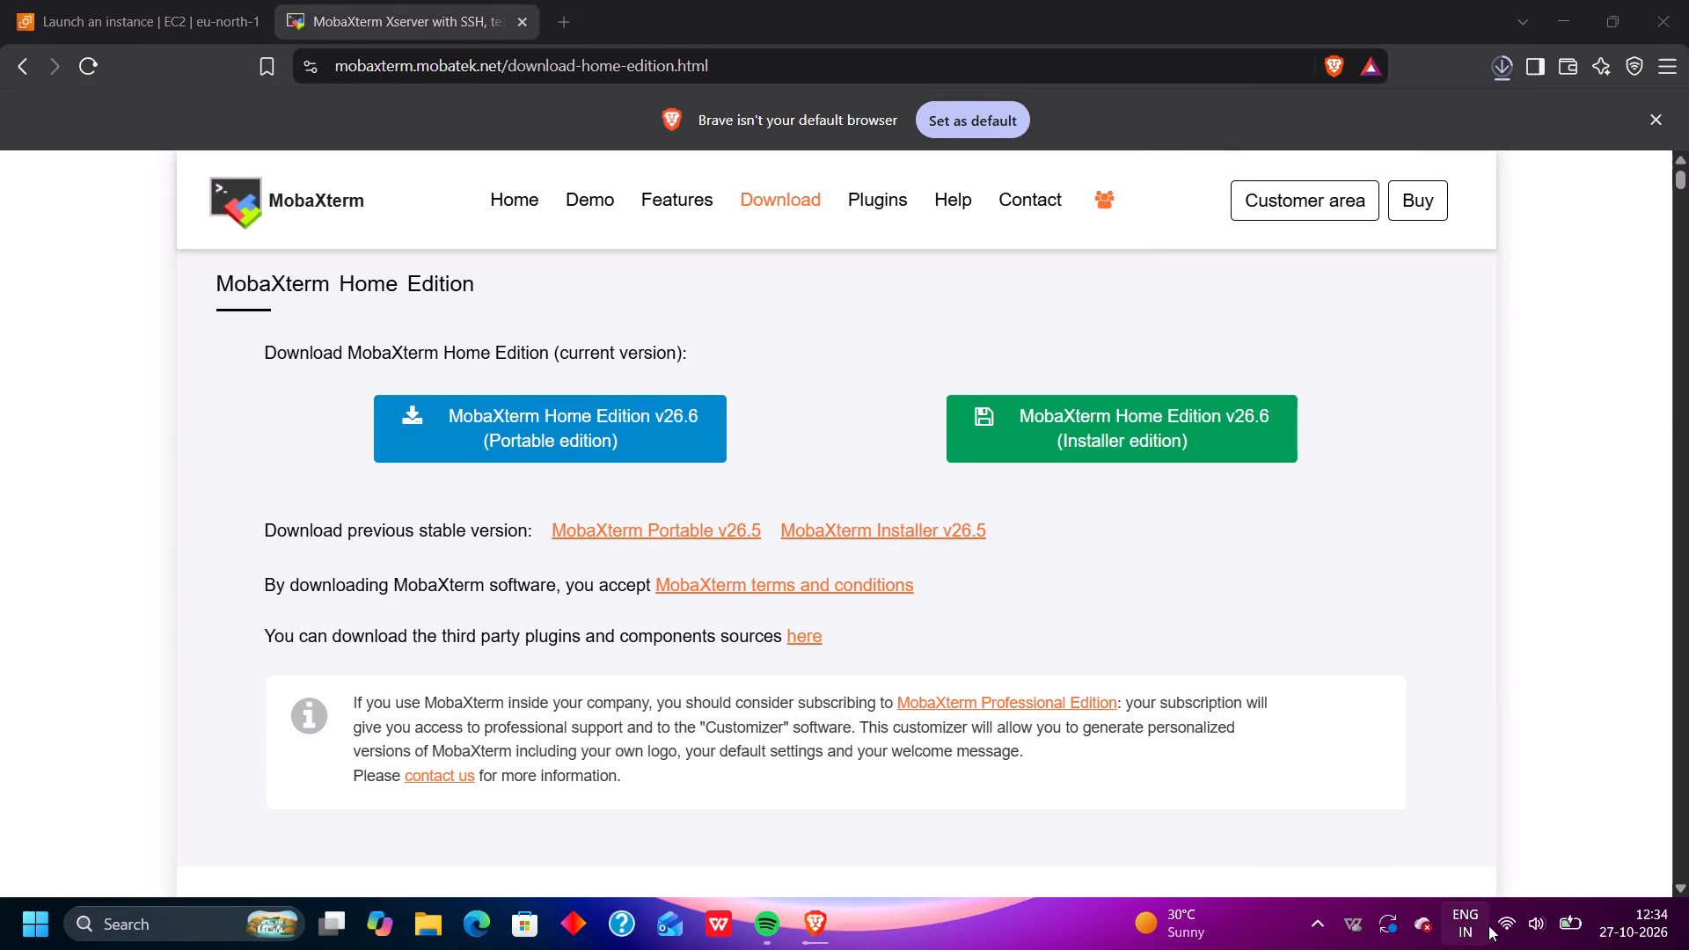
click(1503, 929)
click(1503, 929)
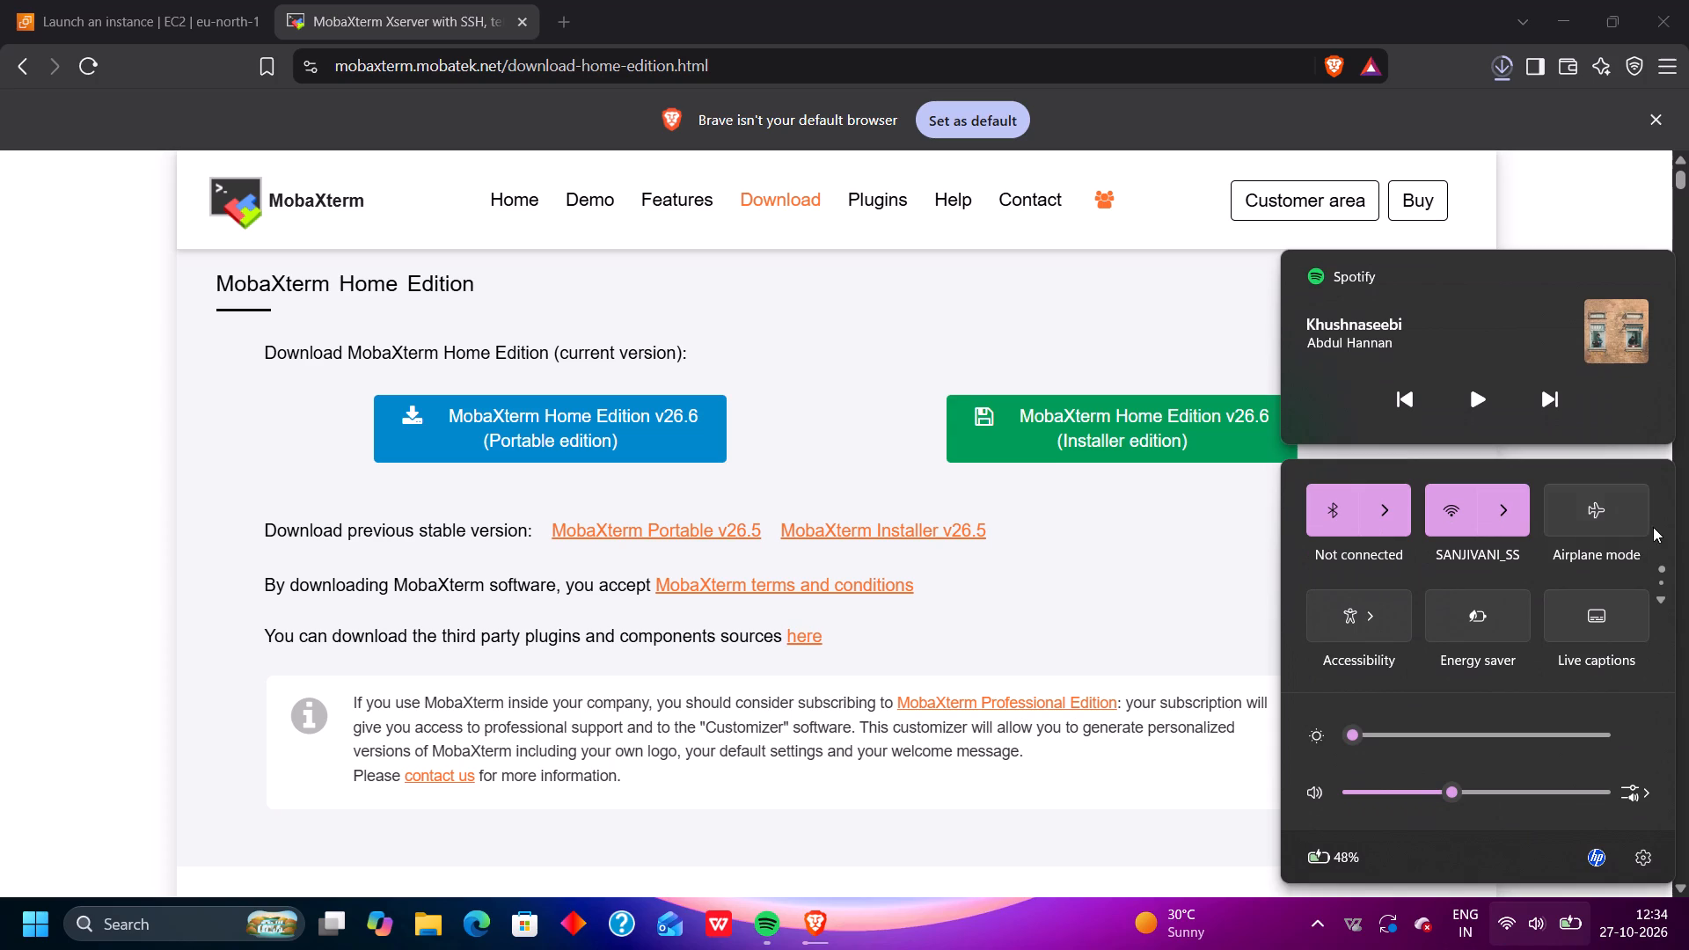
Open the browser's recent download history to check on the MobaXterm_Portable_v26.6.zip download.
click(1503, 69)
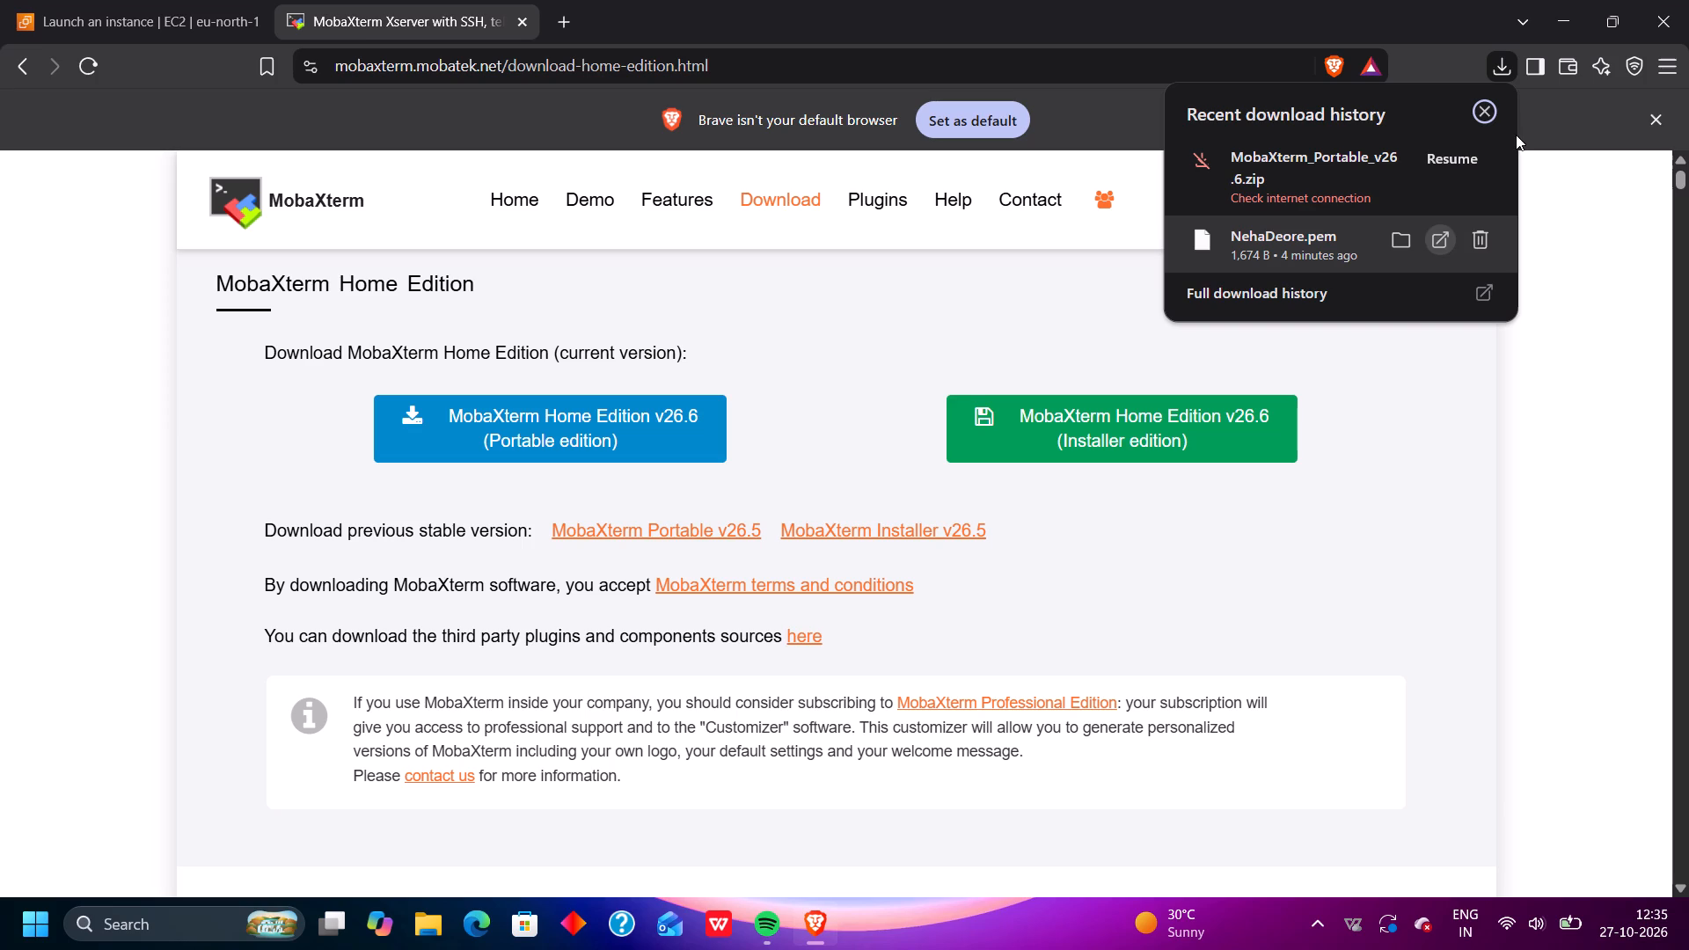
Resume the interrupted MobaXterm_Portable_v26.6.zip download from the recent download history, retrying until the file is complete.
click(1428, 164)
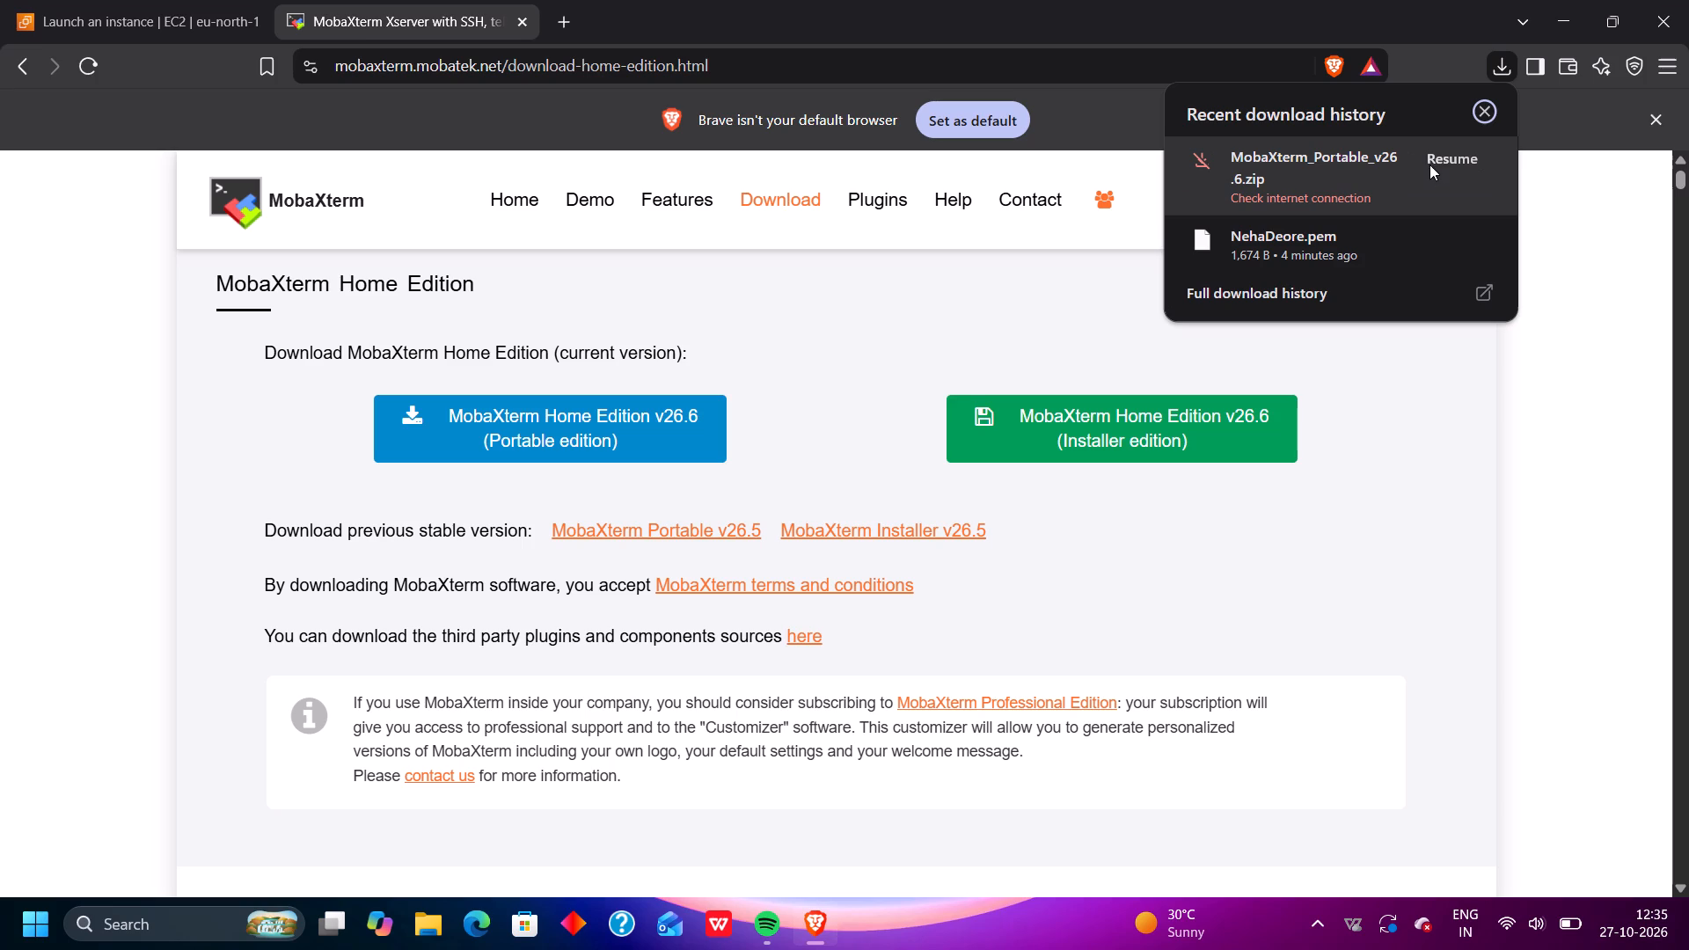
click(1430, 164)
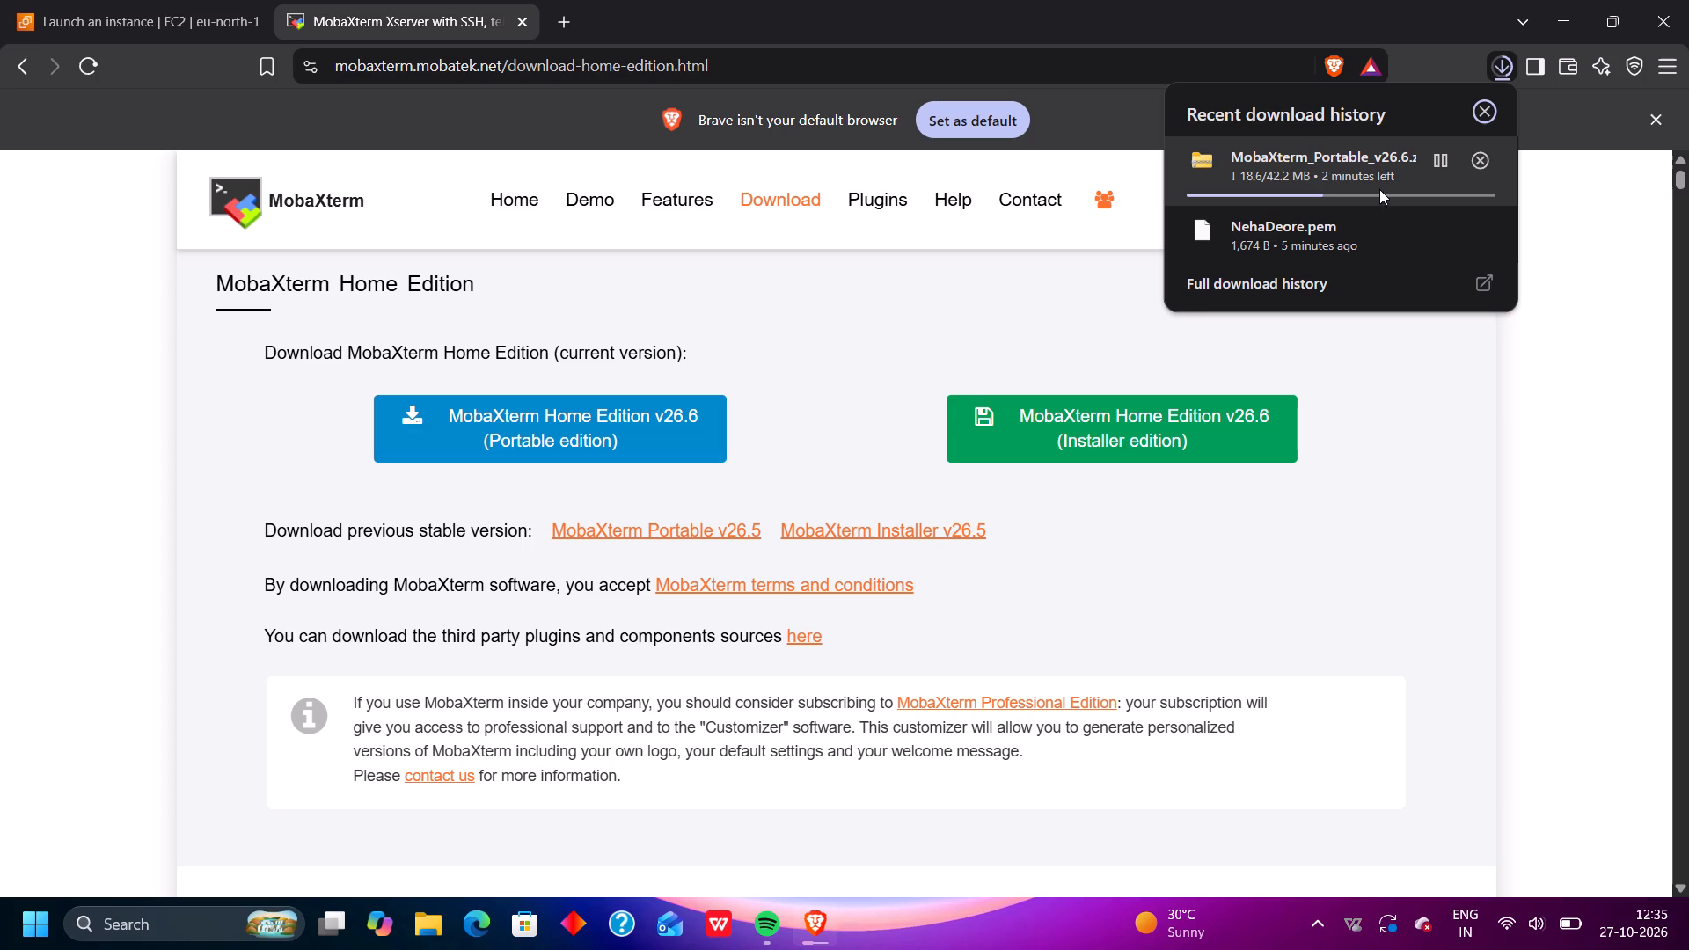
right_click(1381, 194)
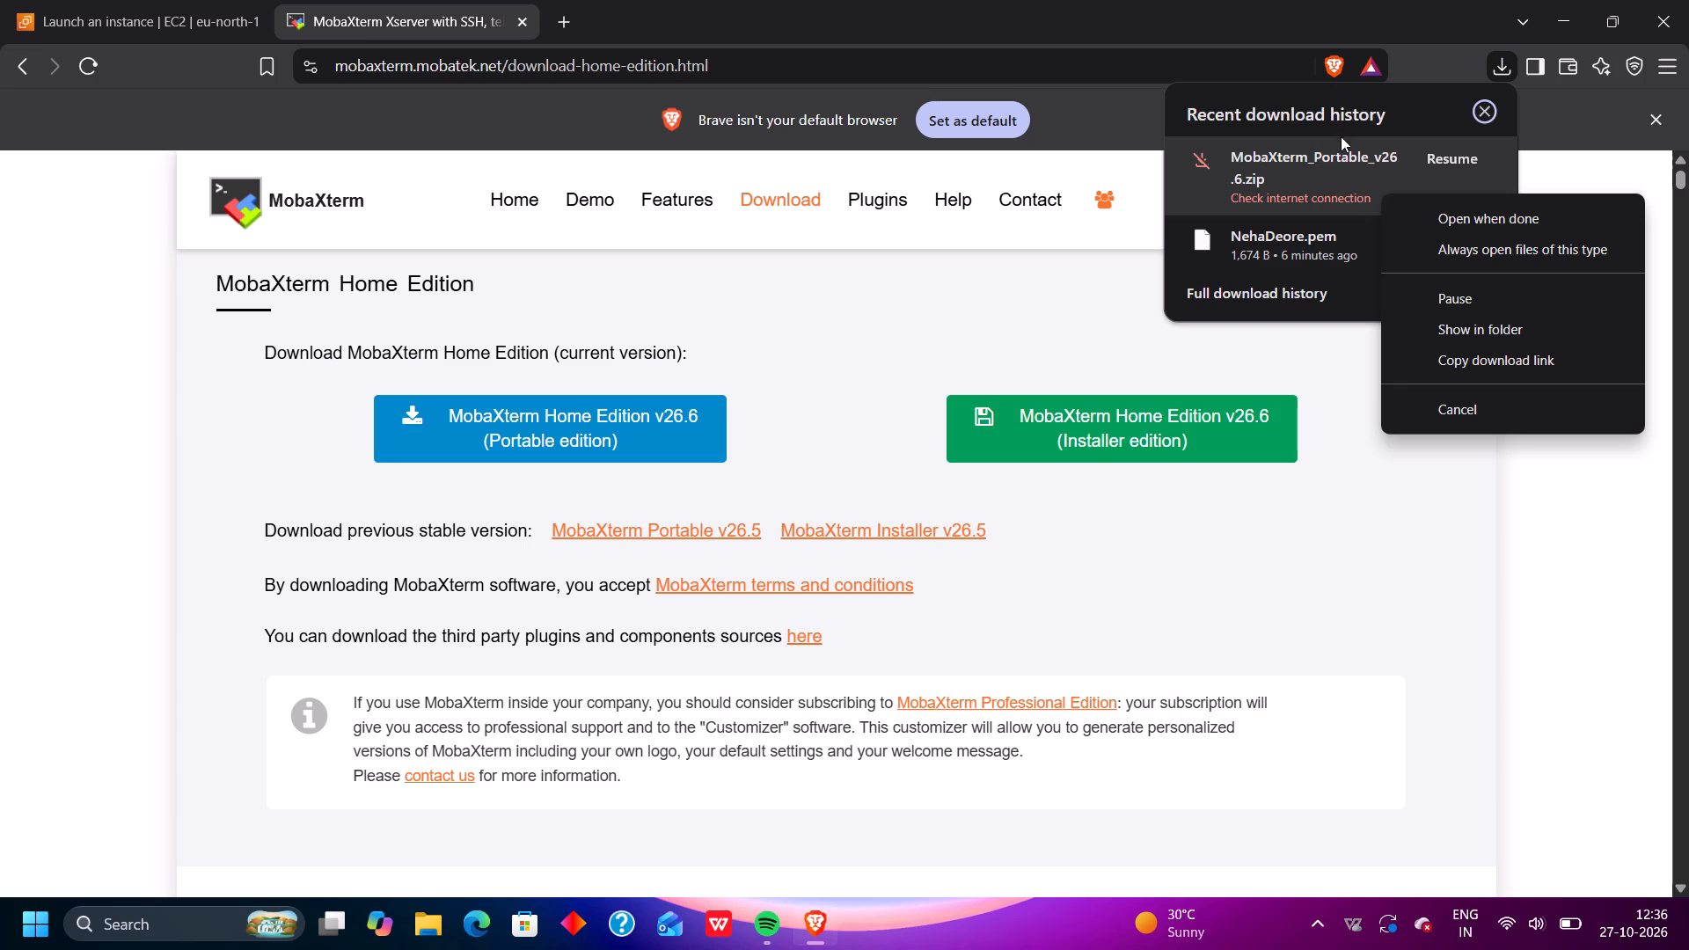
click(1437, 158)
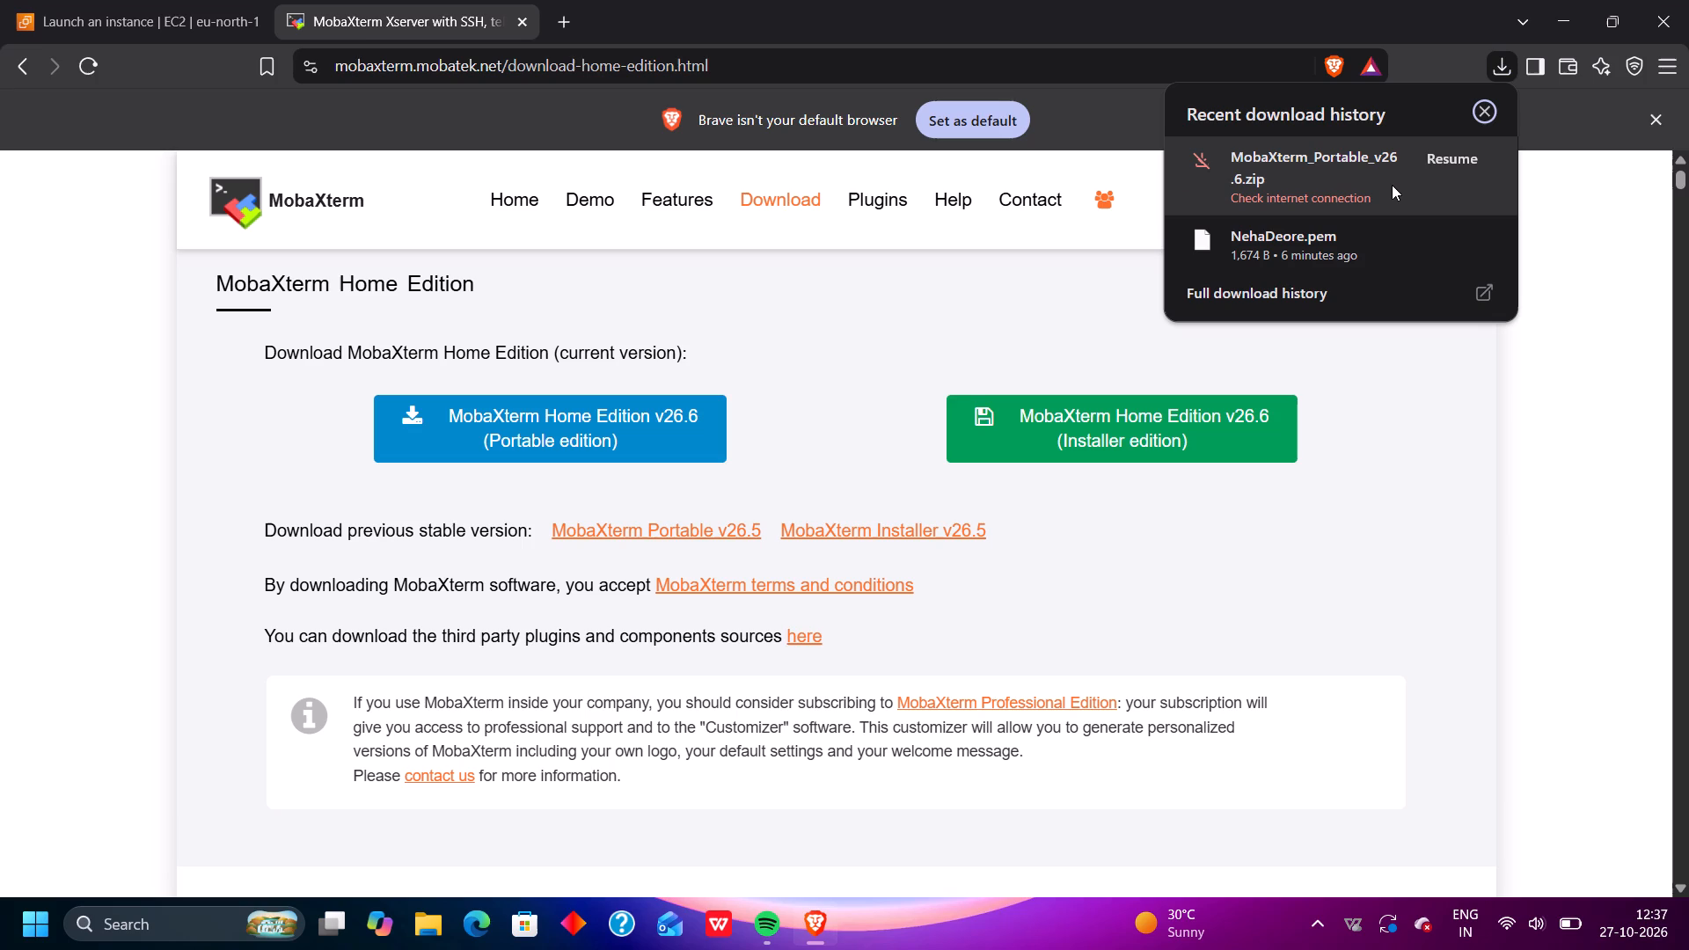
triple_click(1446, 132)
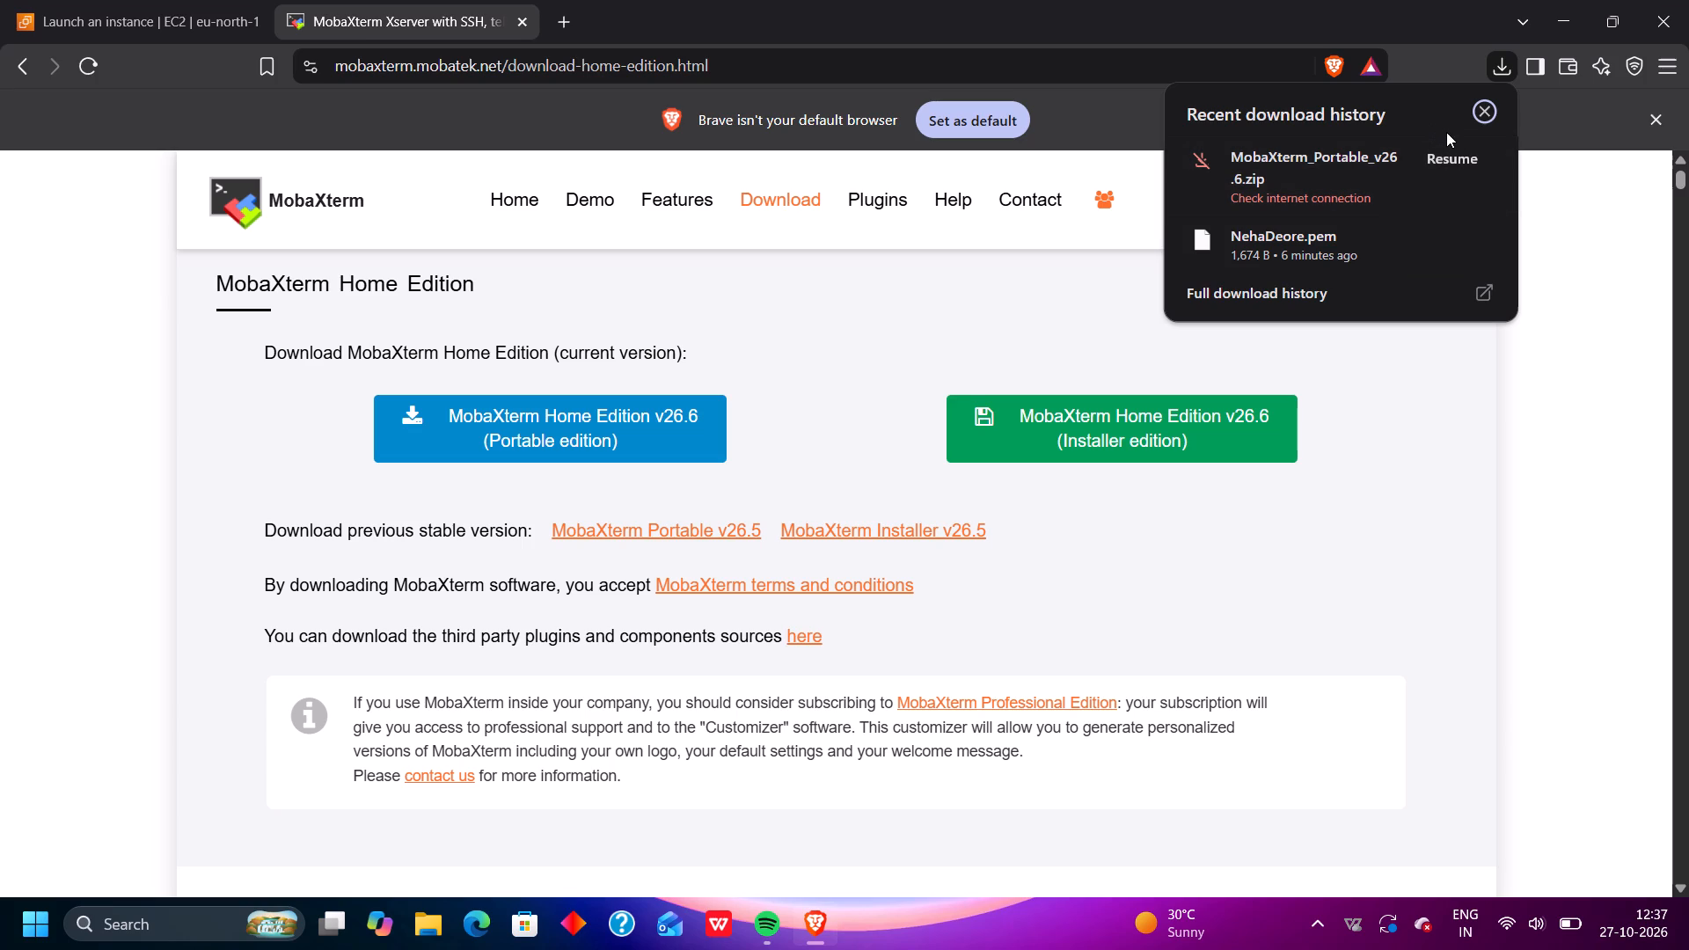
click(1446, 132)
click(1446, 132)
click(1513, 346)
drag(1513, 346, 1476, 358)
click(1476, 358)
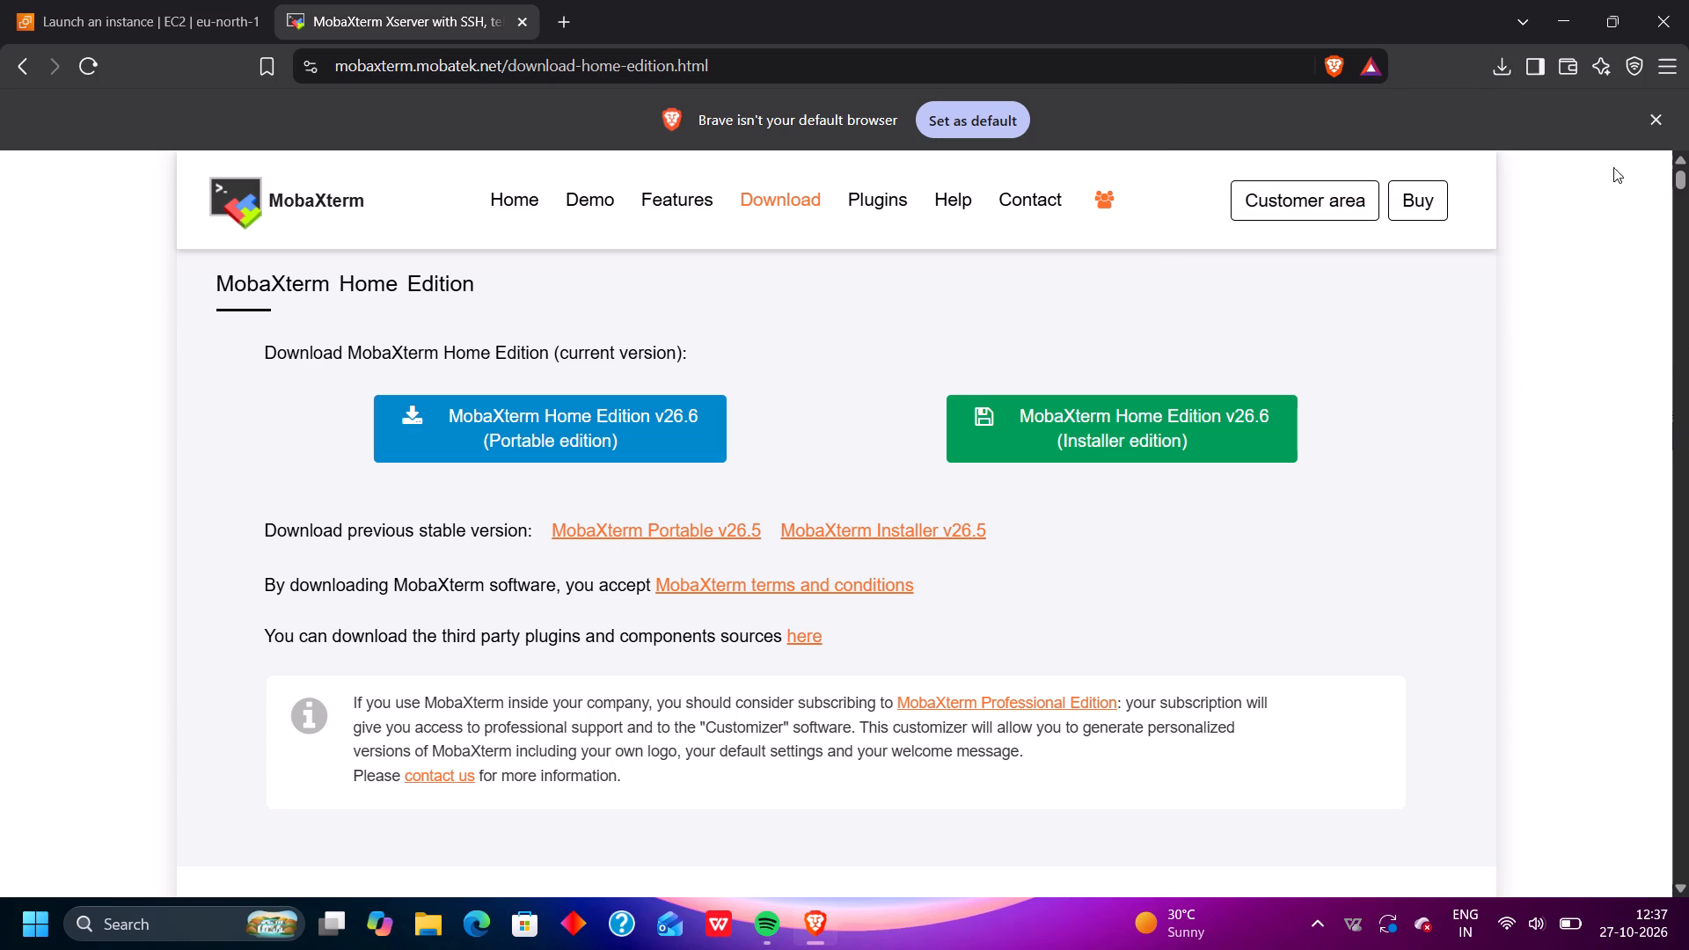
click(1610, 132)
click(1514, 65)
click(1437, 164)
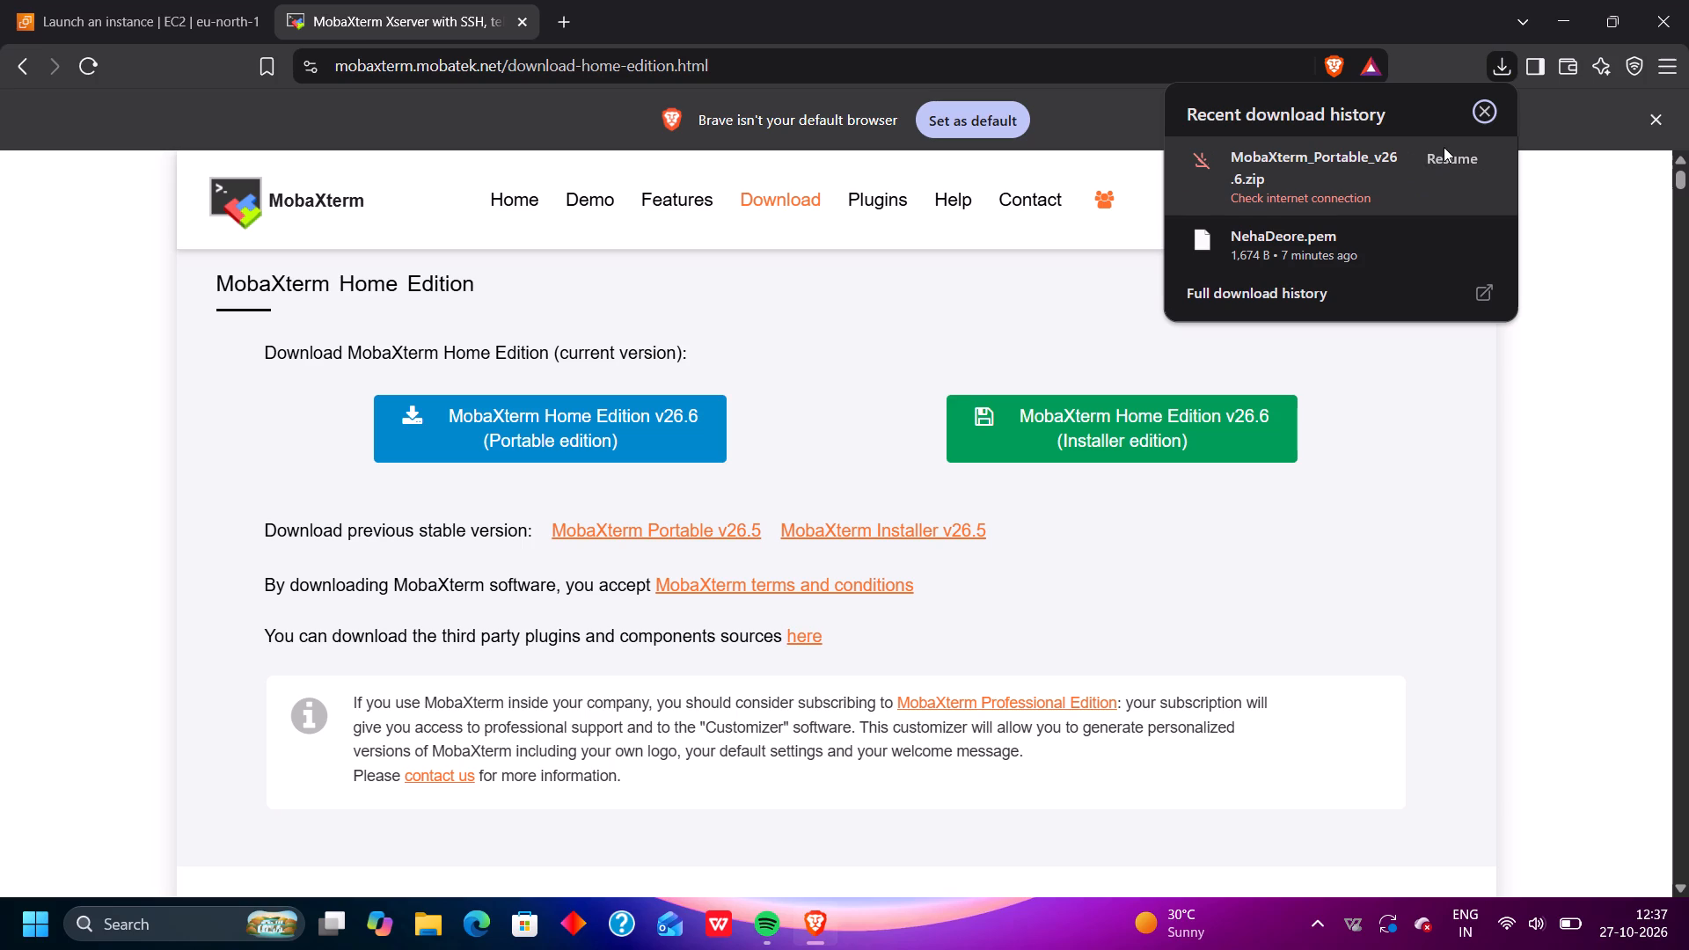
click(1444, 147)
click(1466, 154)
click(1451, 162)
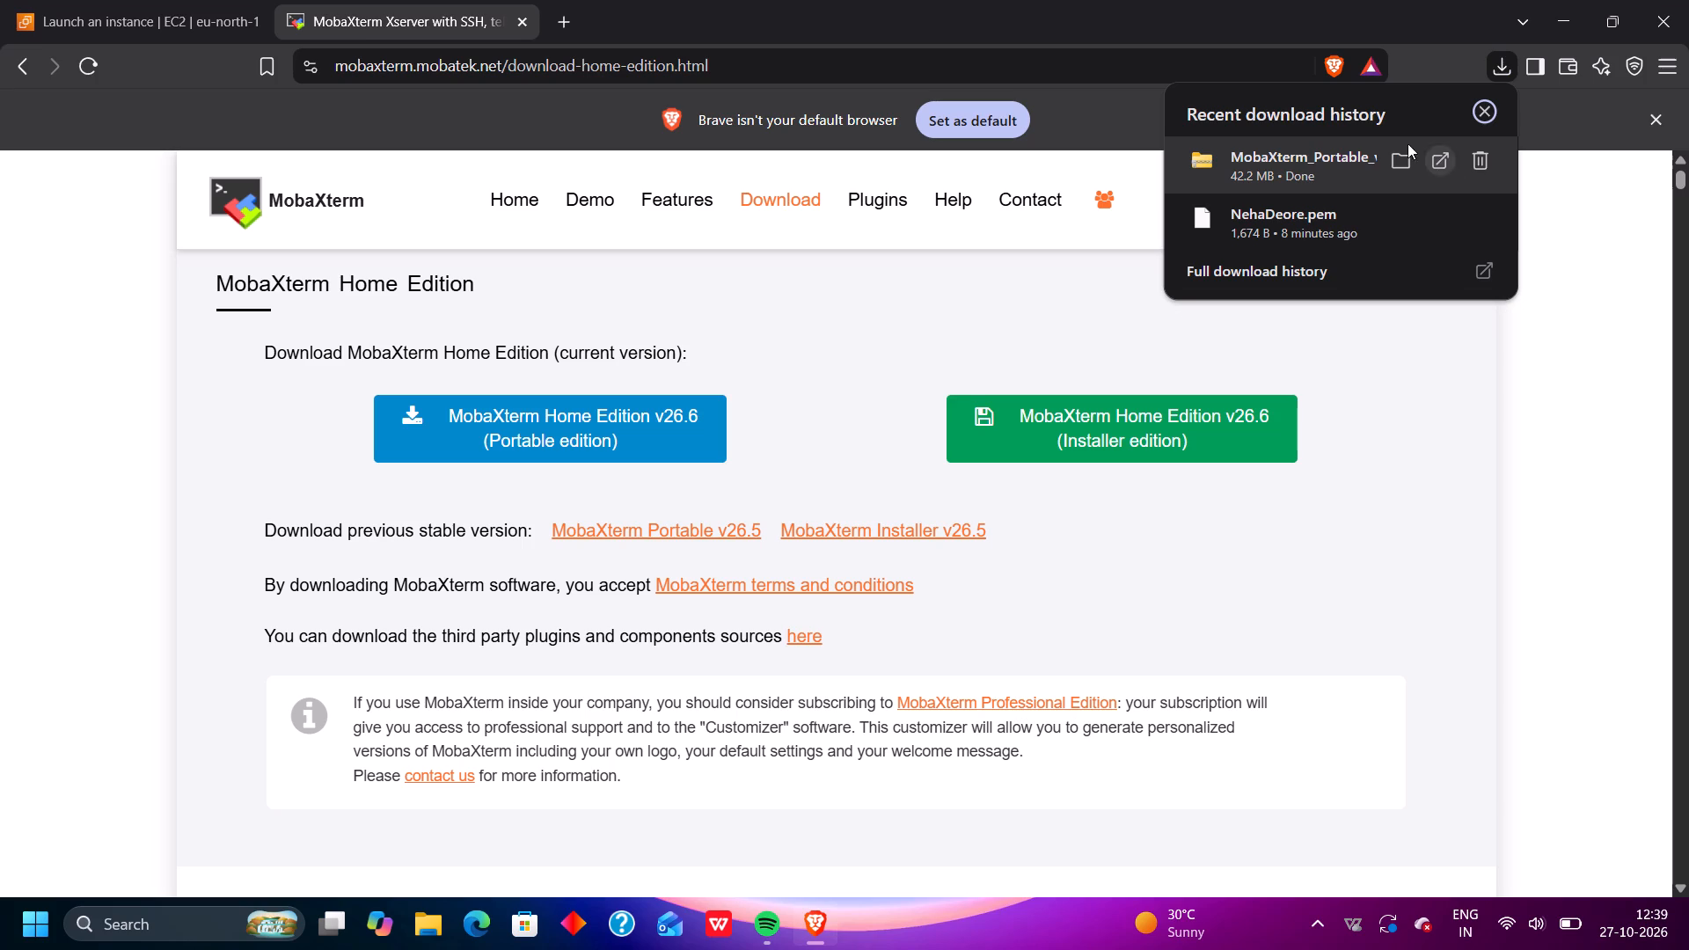
Show the downloaded MobaXterm_Portable_v26.6 ZIP in its folder and extract all its files to the suggested destination in Downloads.
double_click(1418, 160)
double_click(1395, 149)
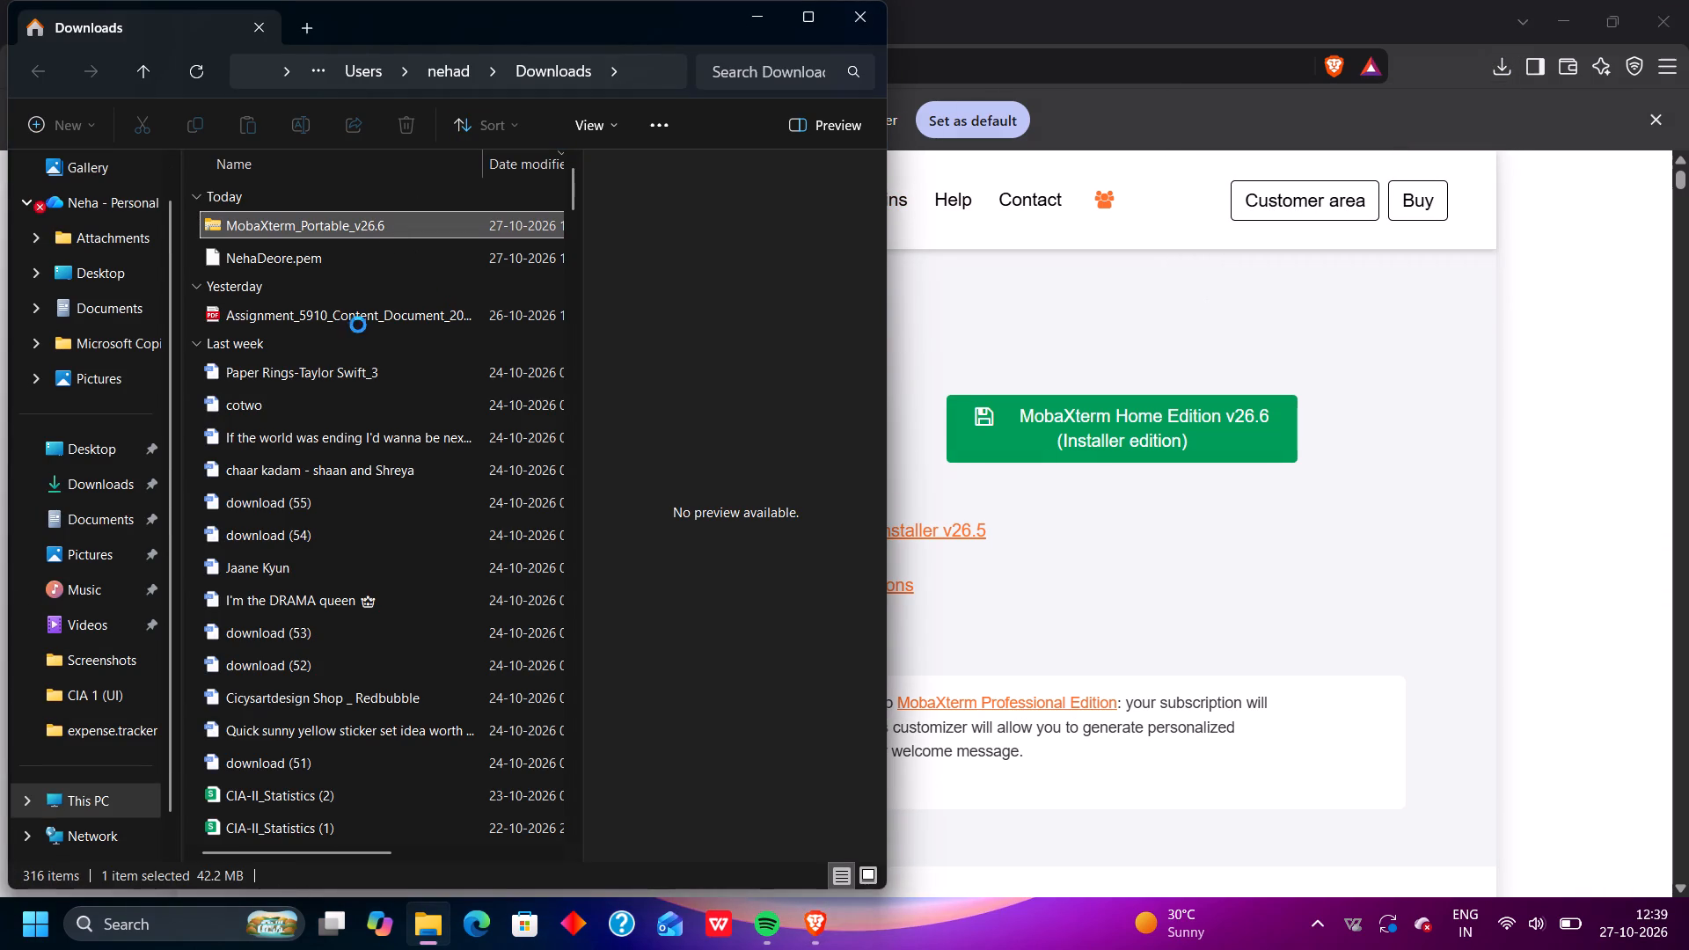
double_click(342, 225)
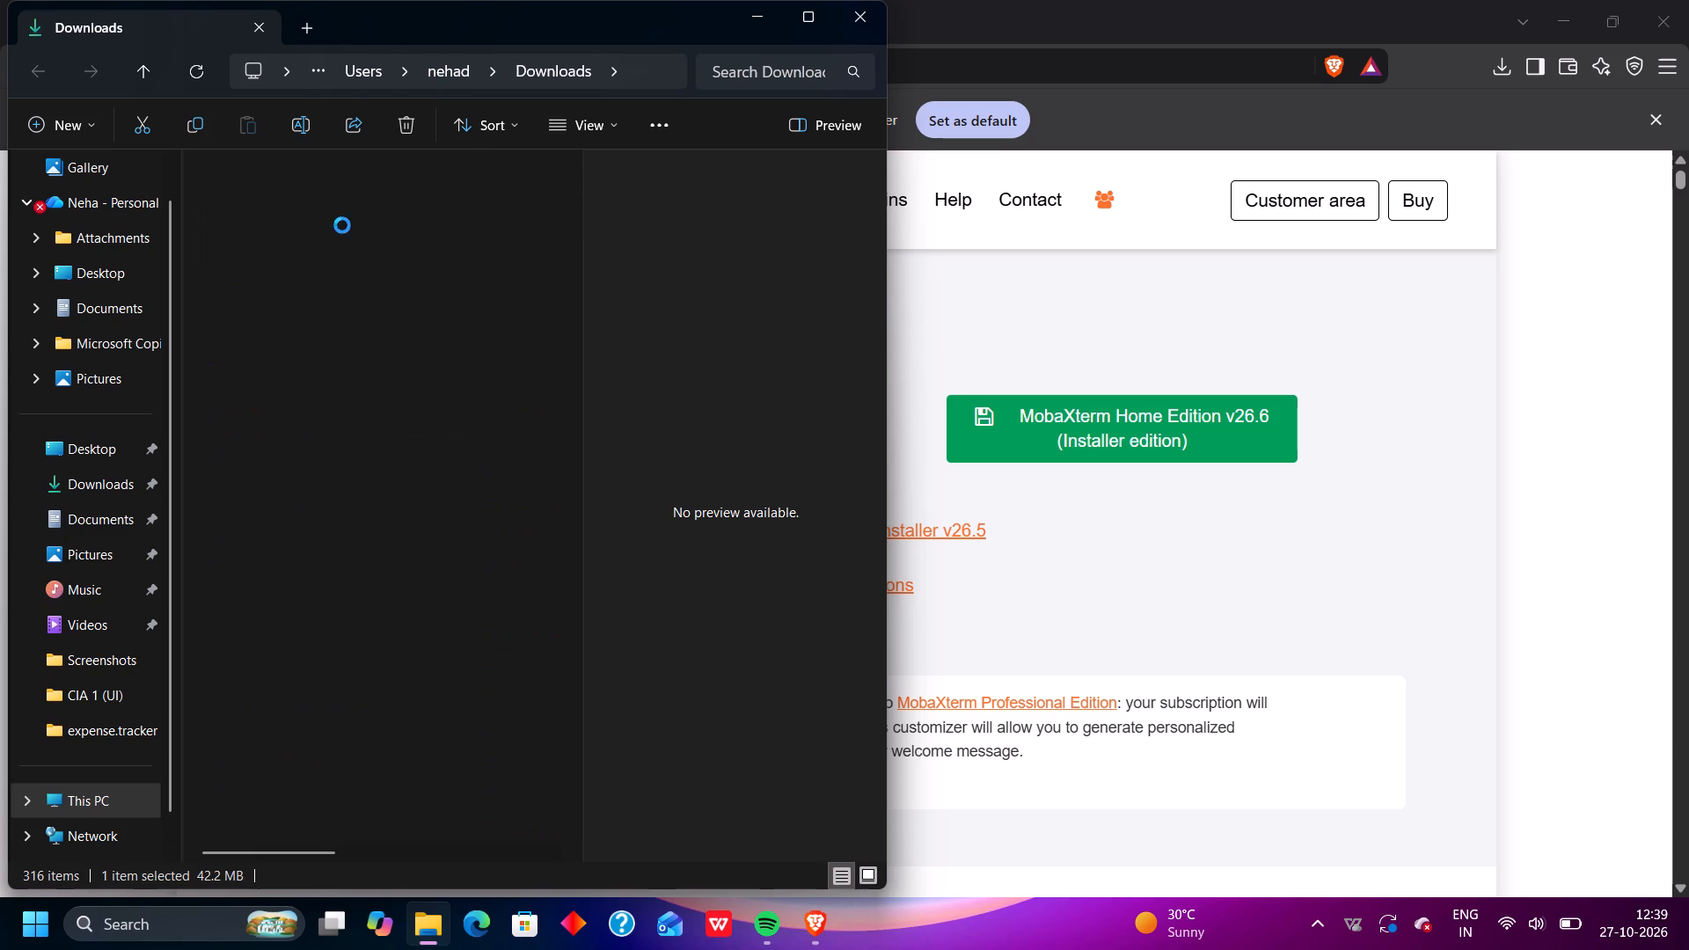
double_click(369, 267)
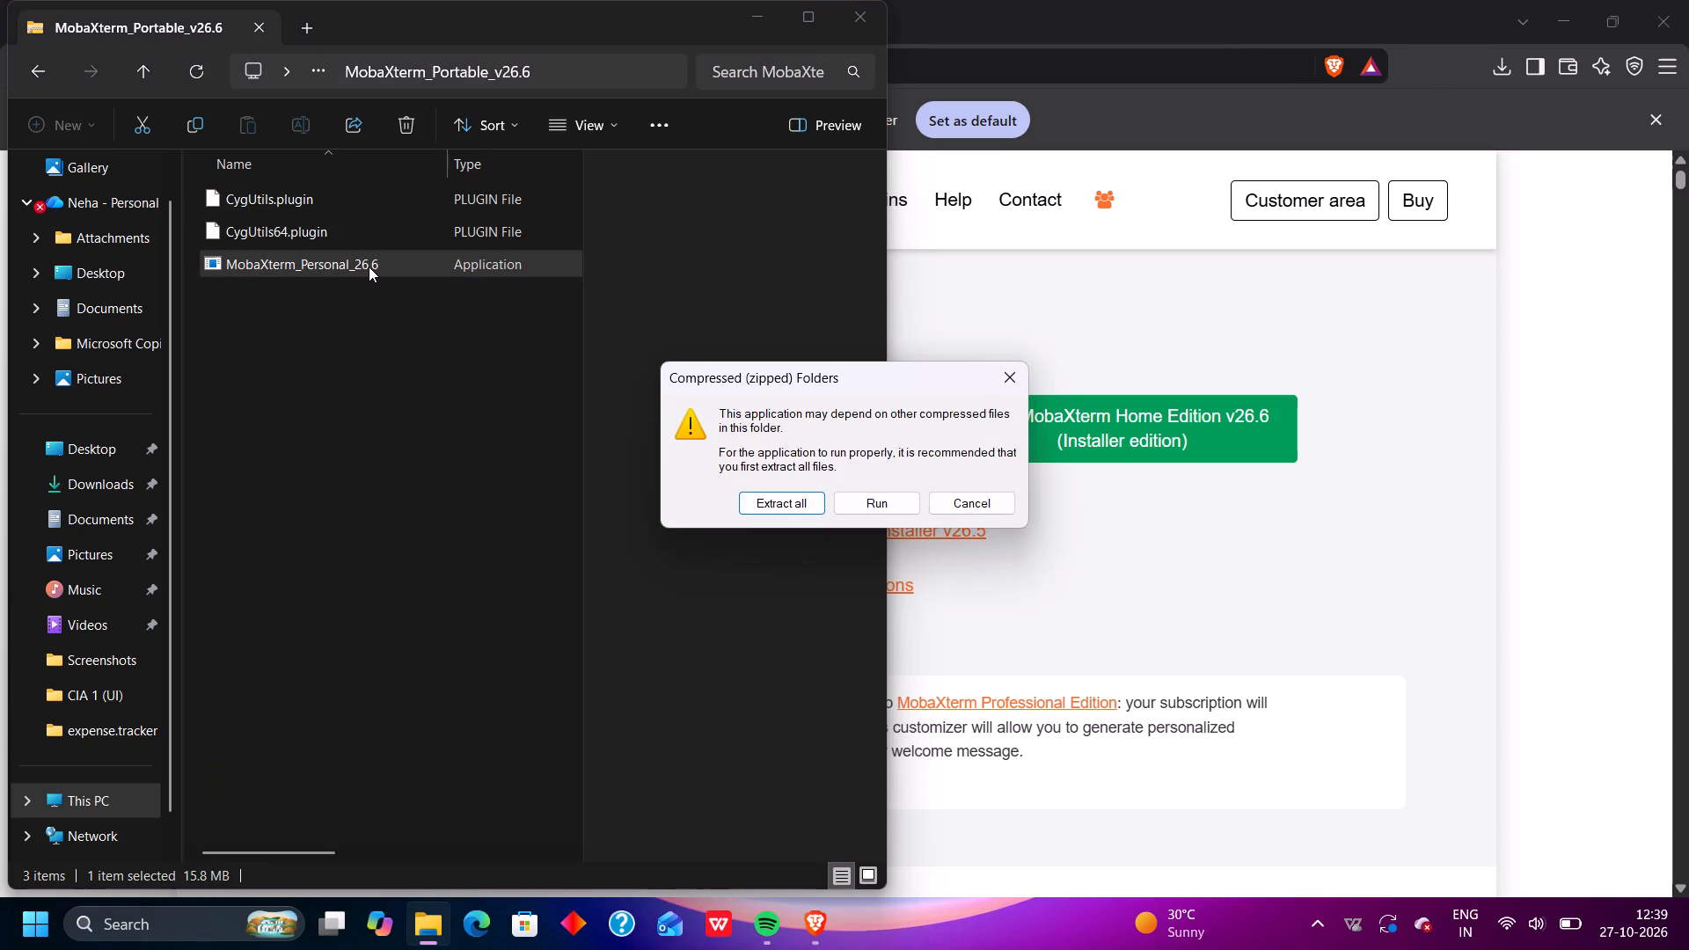
click(747, 497)
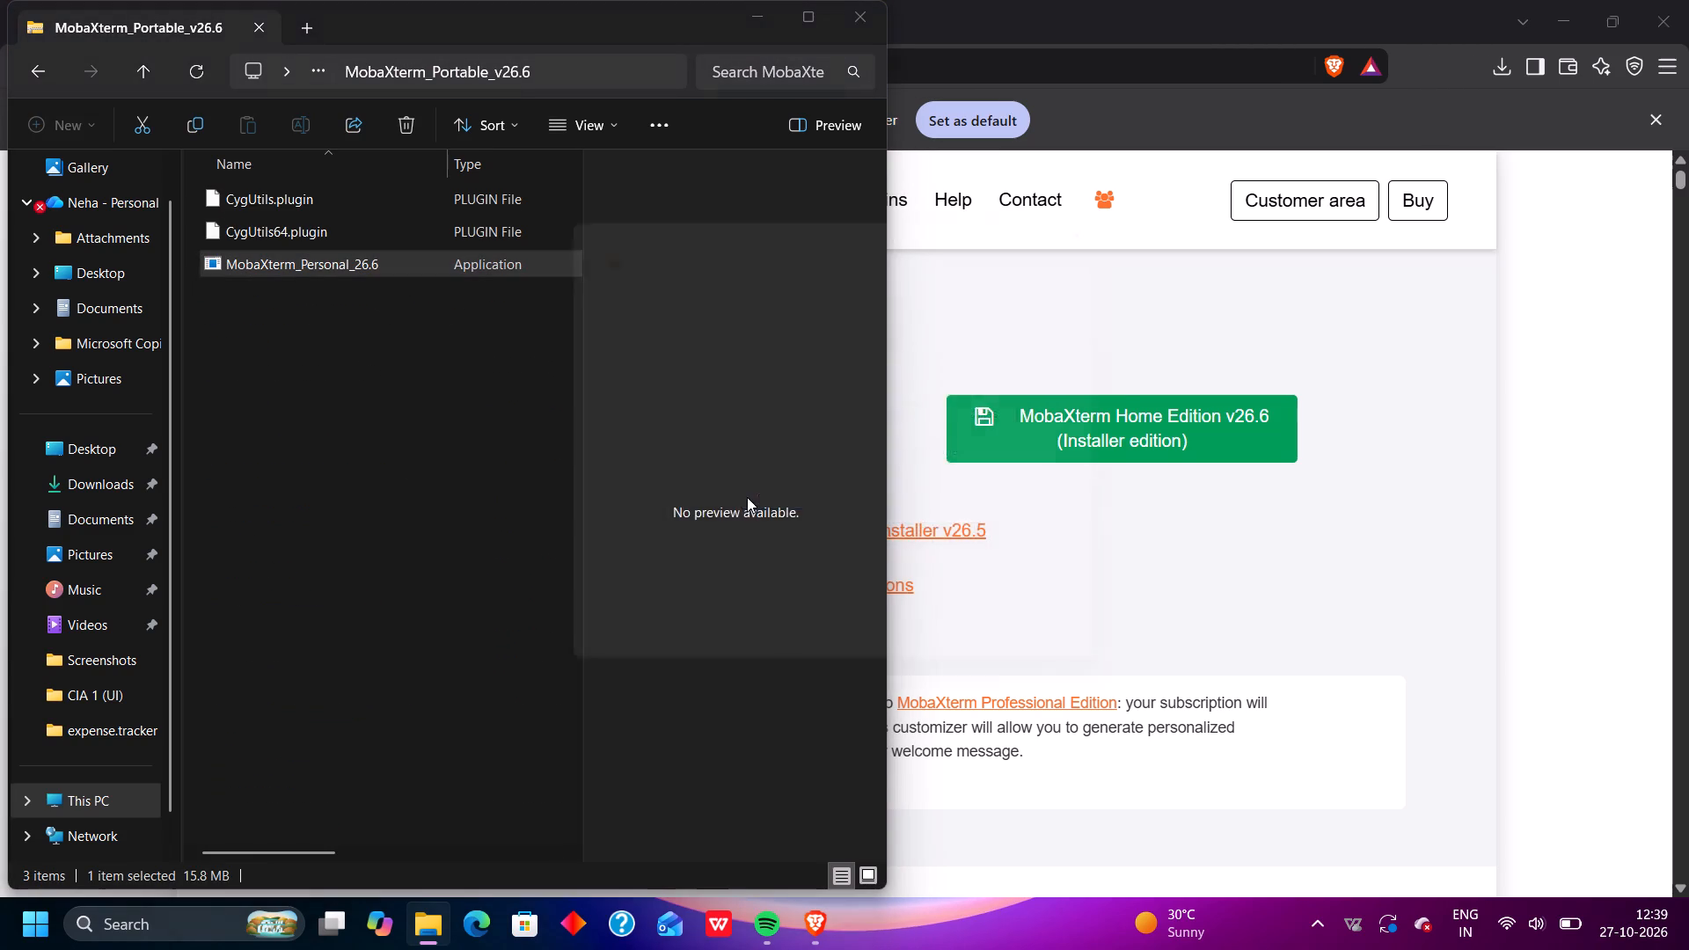
click(1001, 673)
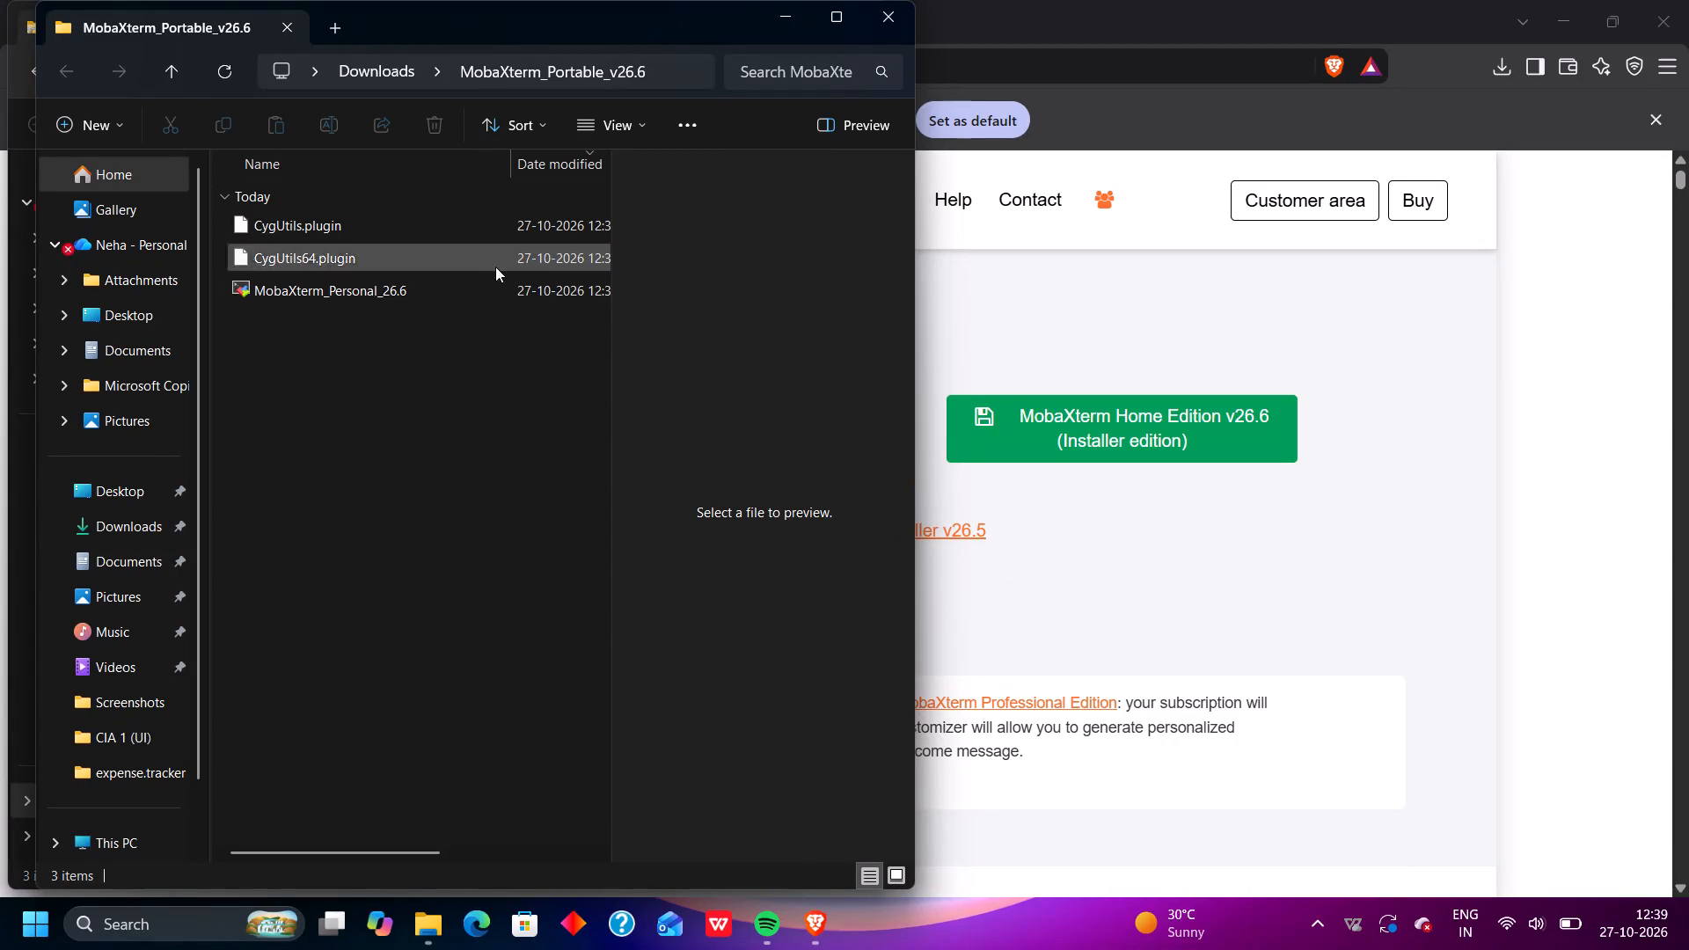
Launch the MobaXterm_Personal_26.6 application from the extracted MobaXterm_Portable_v26.6 folder.
double_click(486, 297)
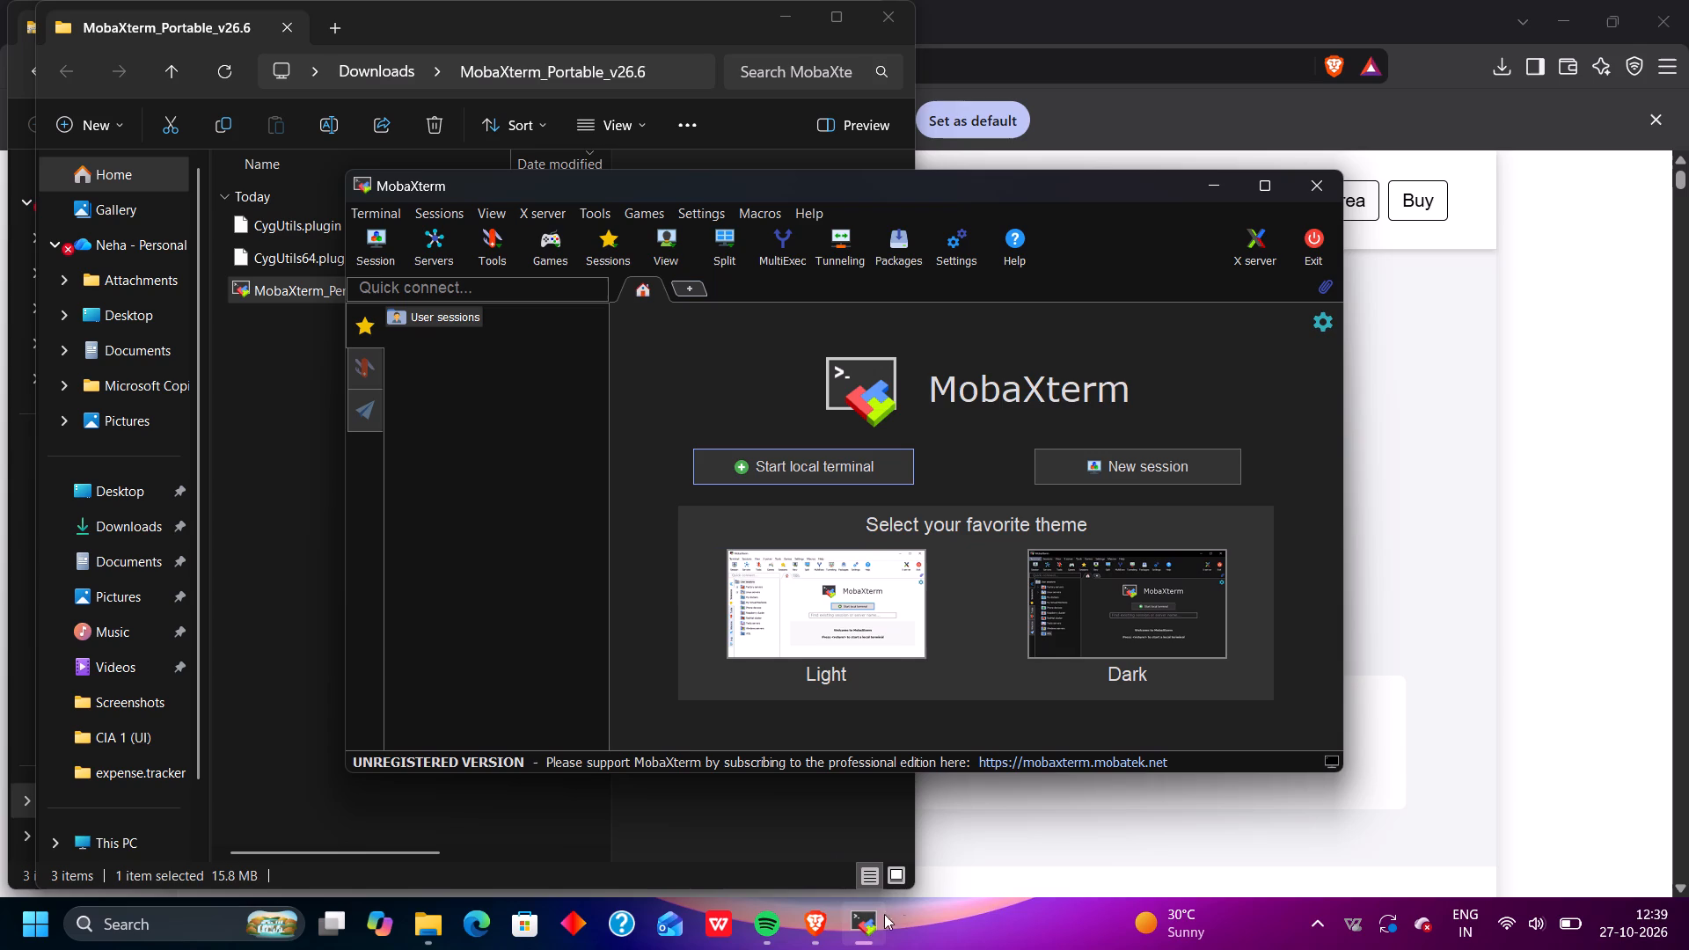
Switch to the Brave browser and open the EC2 Instances list in the AWS console.
click(798, 919)
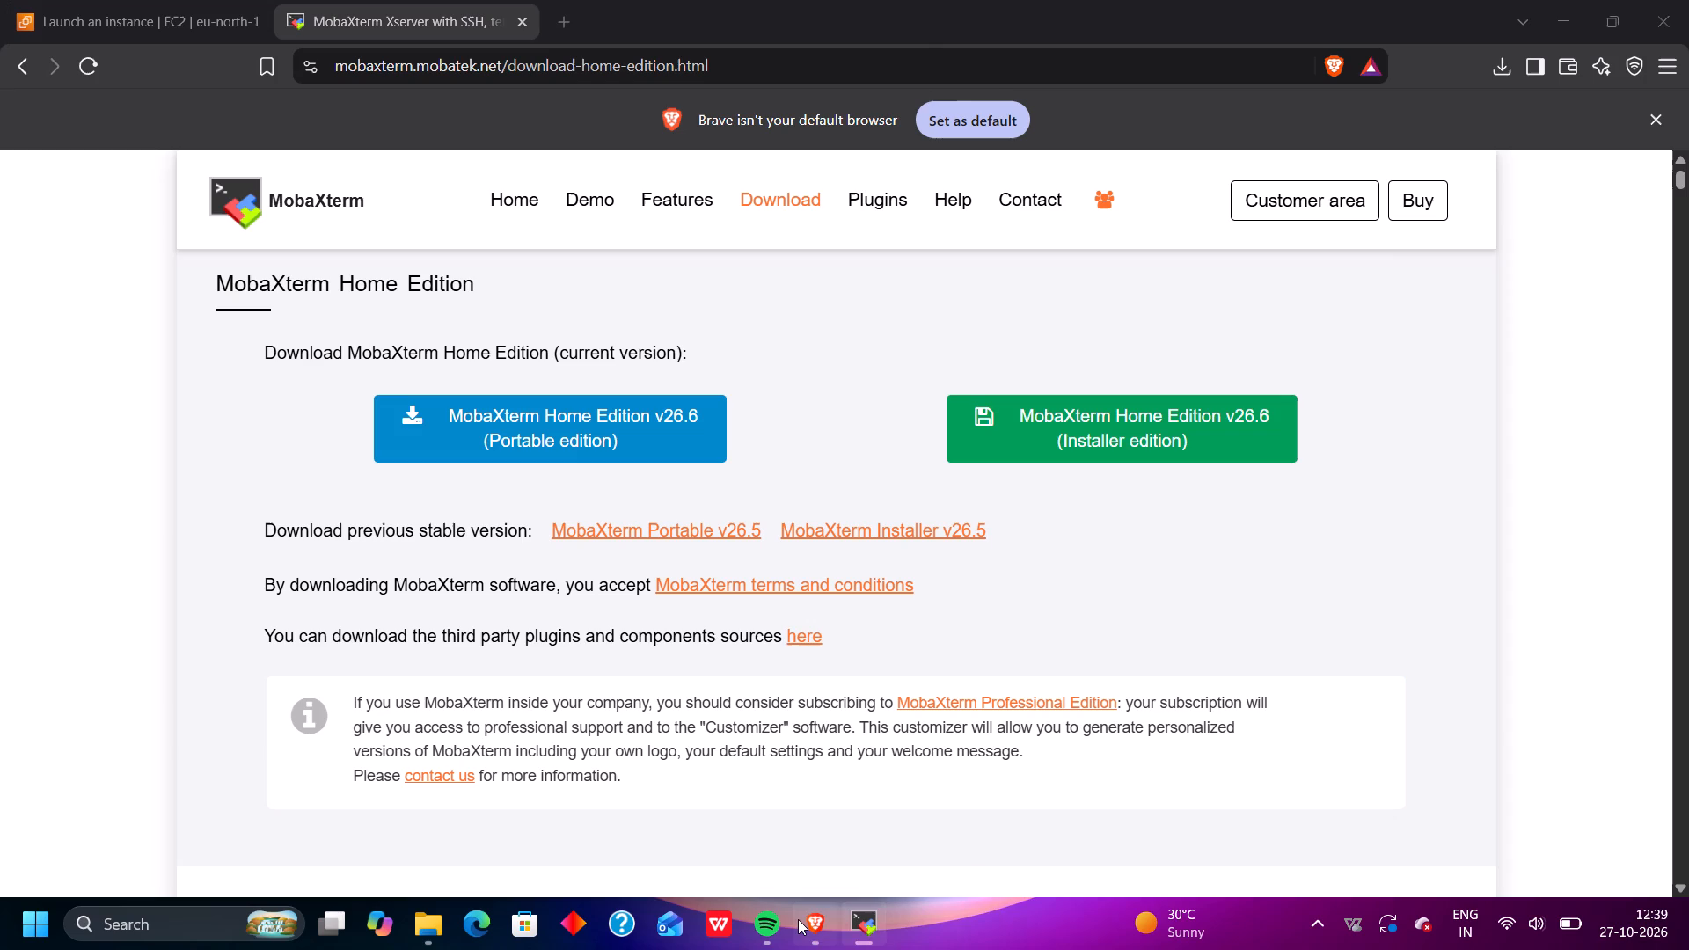
click(206, 9)
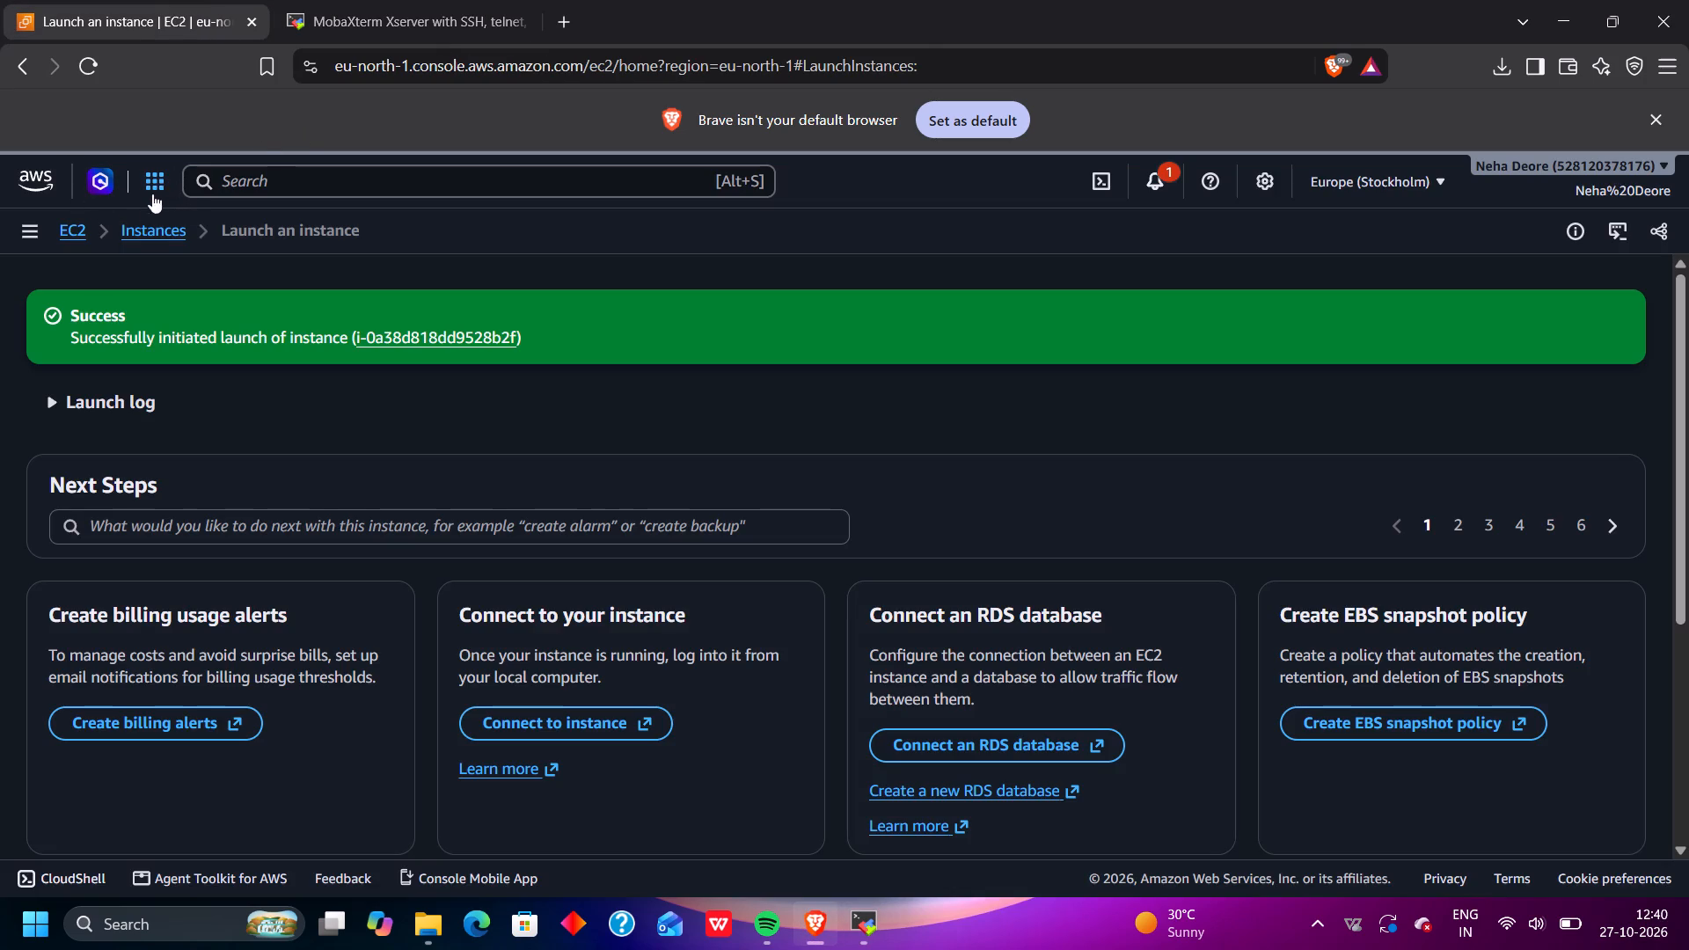
click(132, 230)
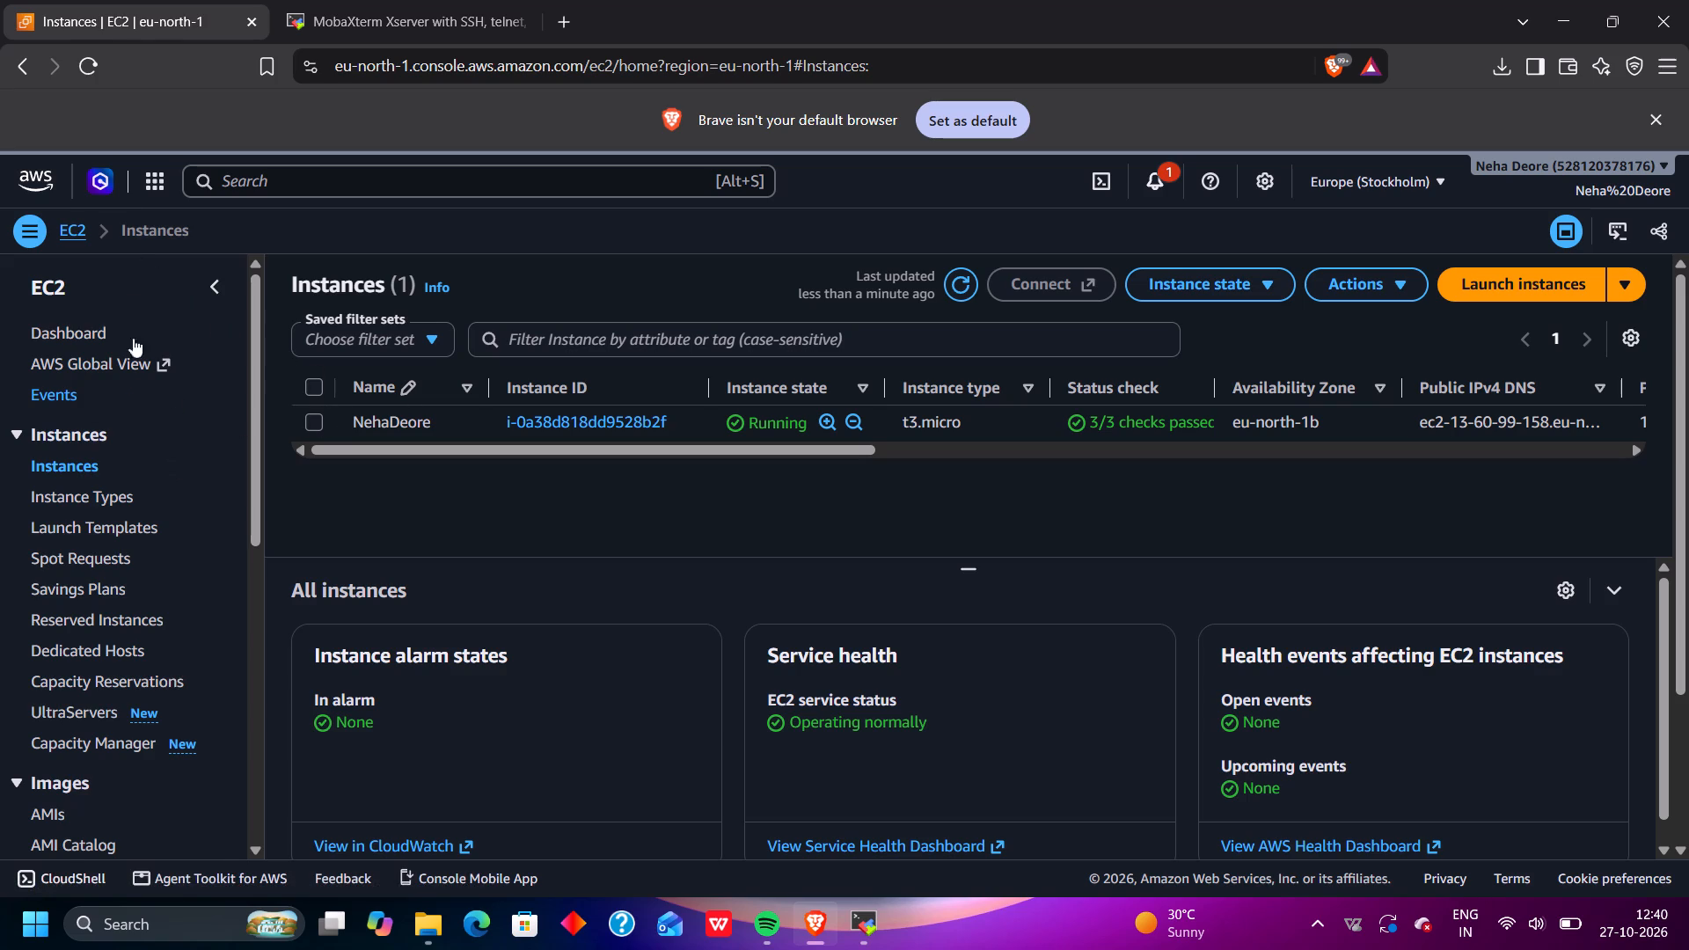
Go to the EC2 Dashboard and start launching another instance in the Europe (Stockholm) region.
double_click(88, 464)
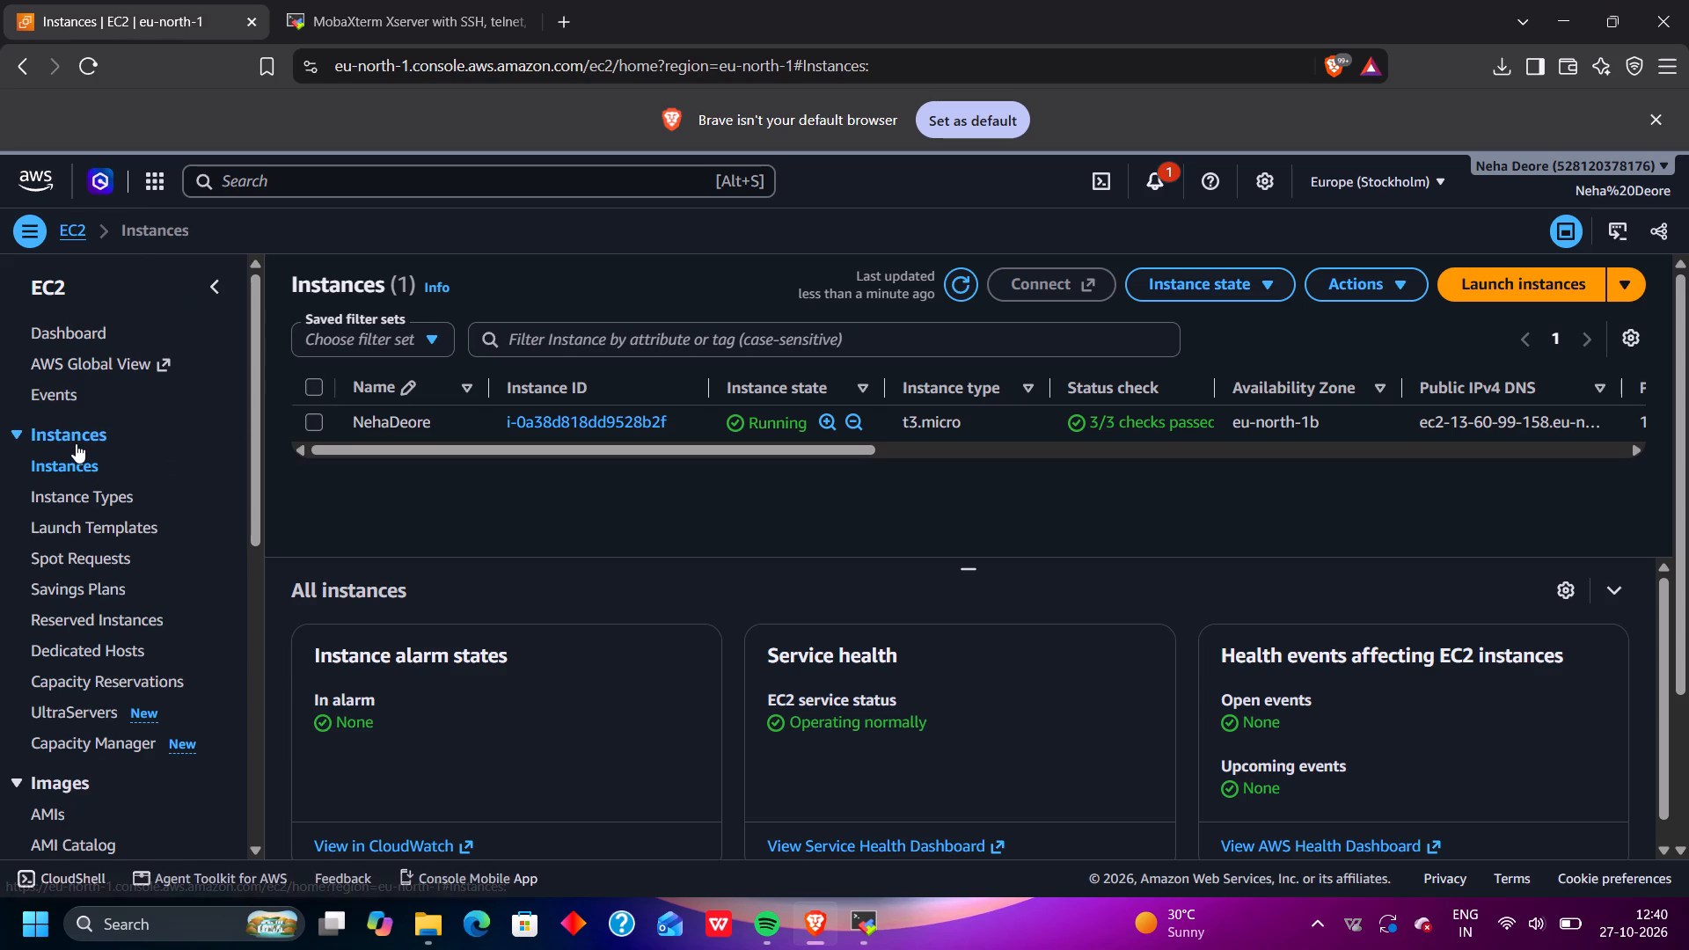
click(76, 443)
drag(65, 438, 63, 384)
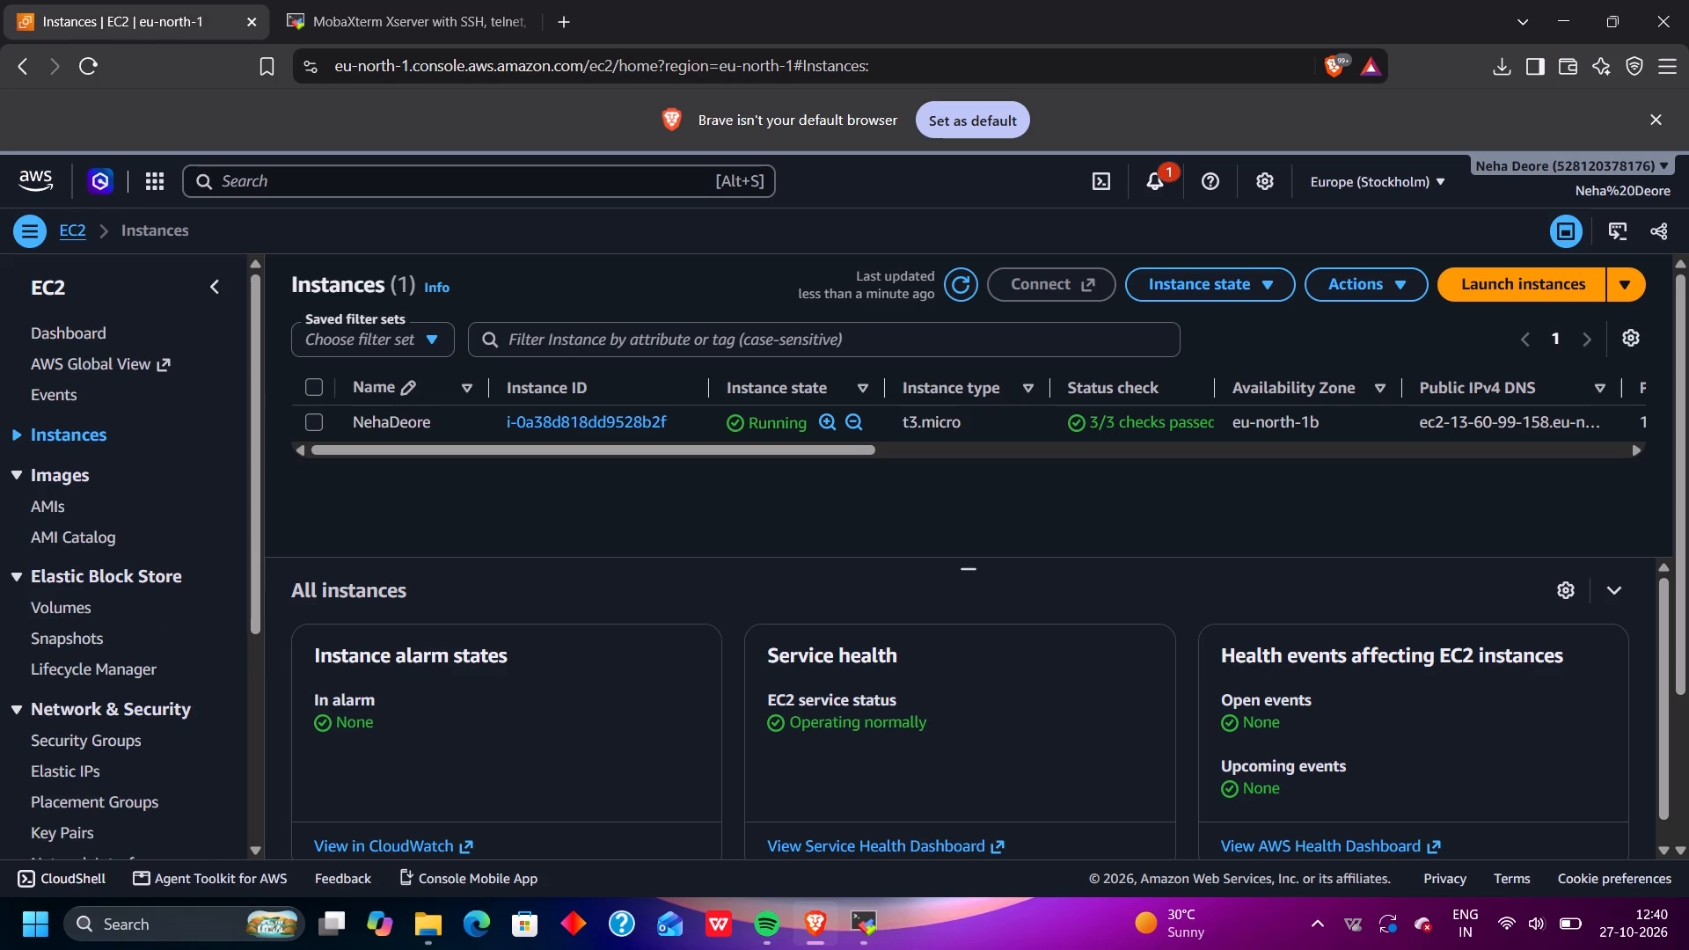
drag(63, 384, 63, 379)
click(55, 327)
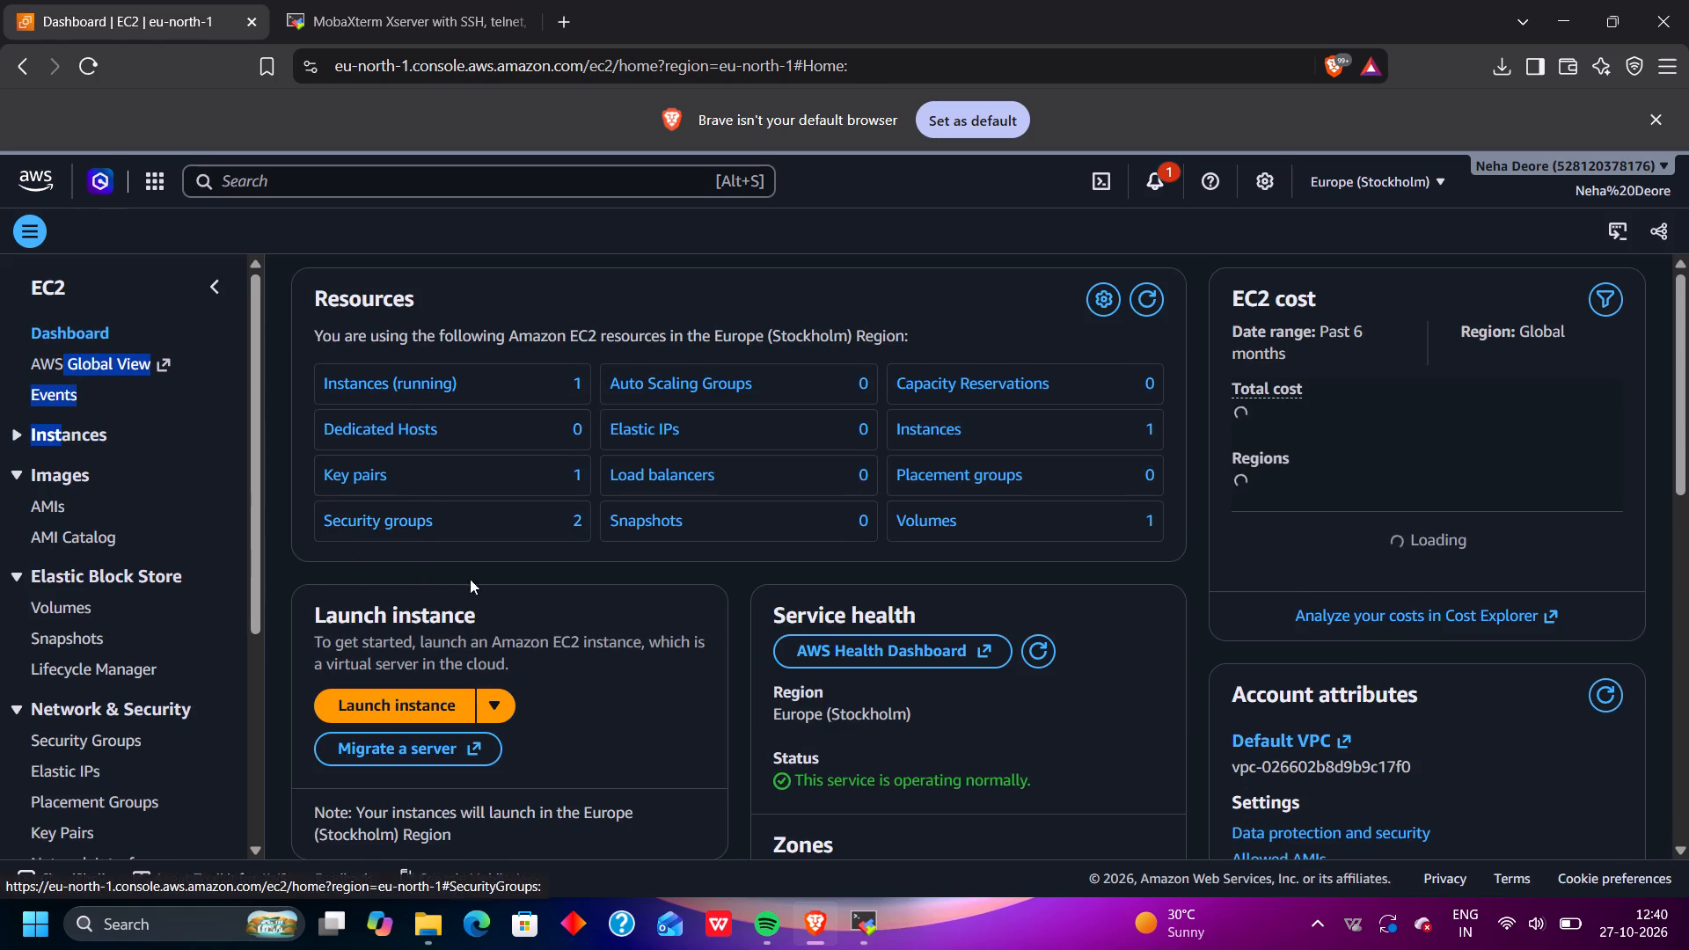
click(422, 710)
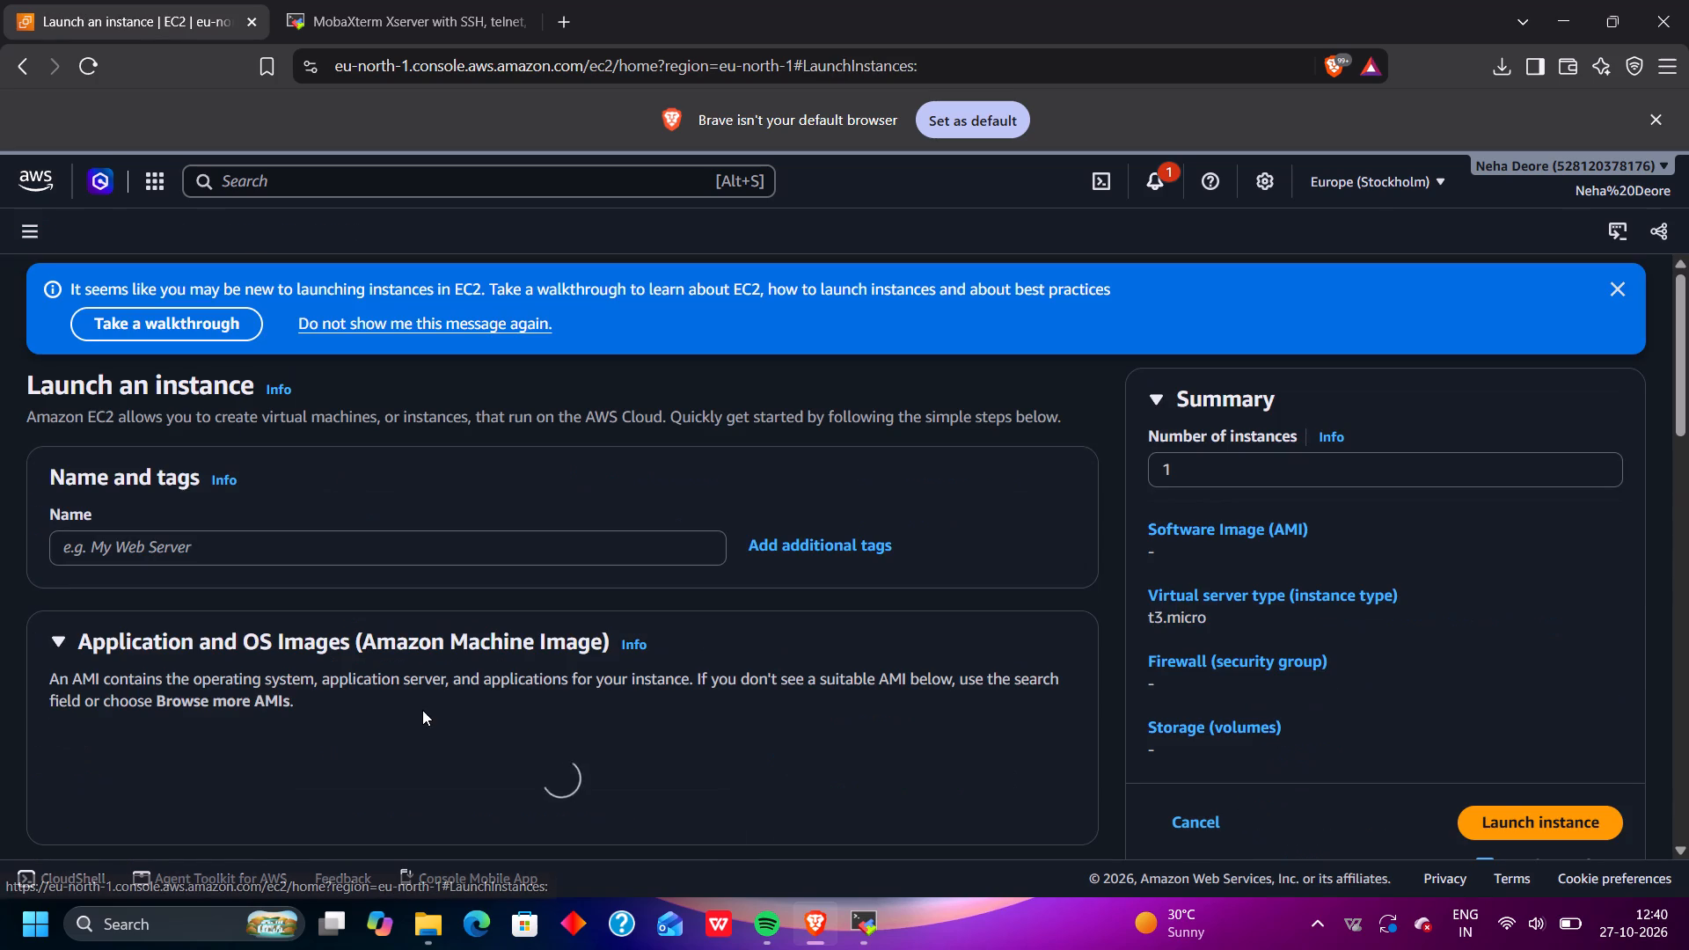
Name the new EC2 instance Neha.
click(280, 538)
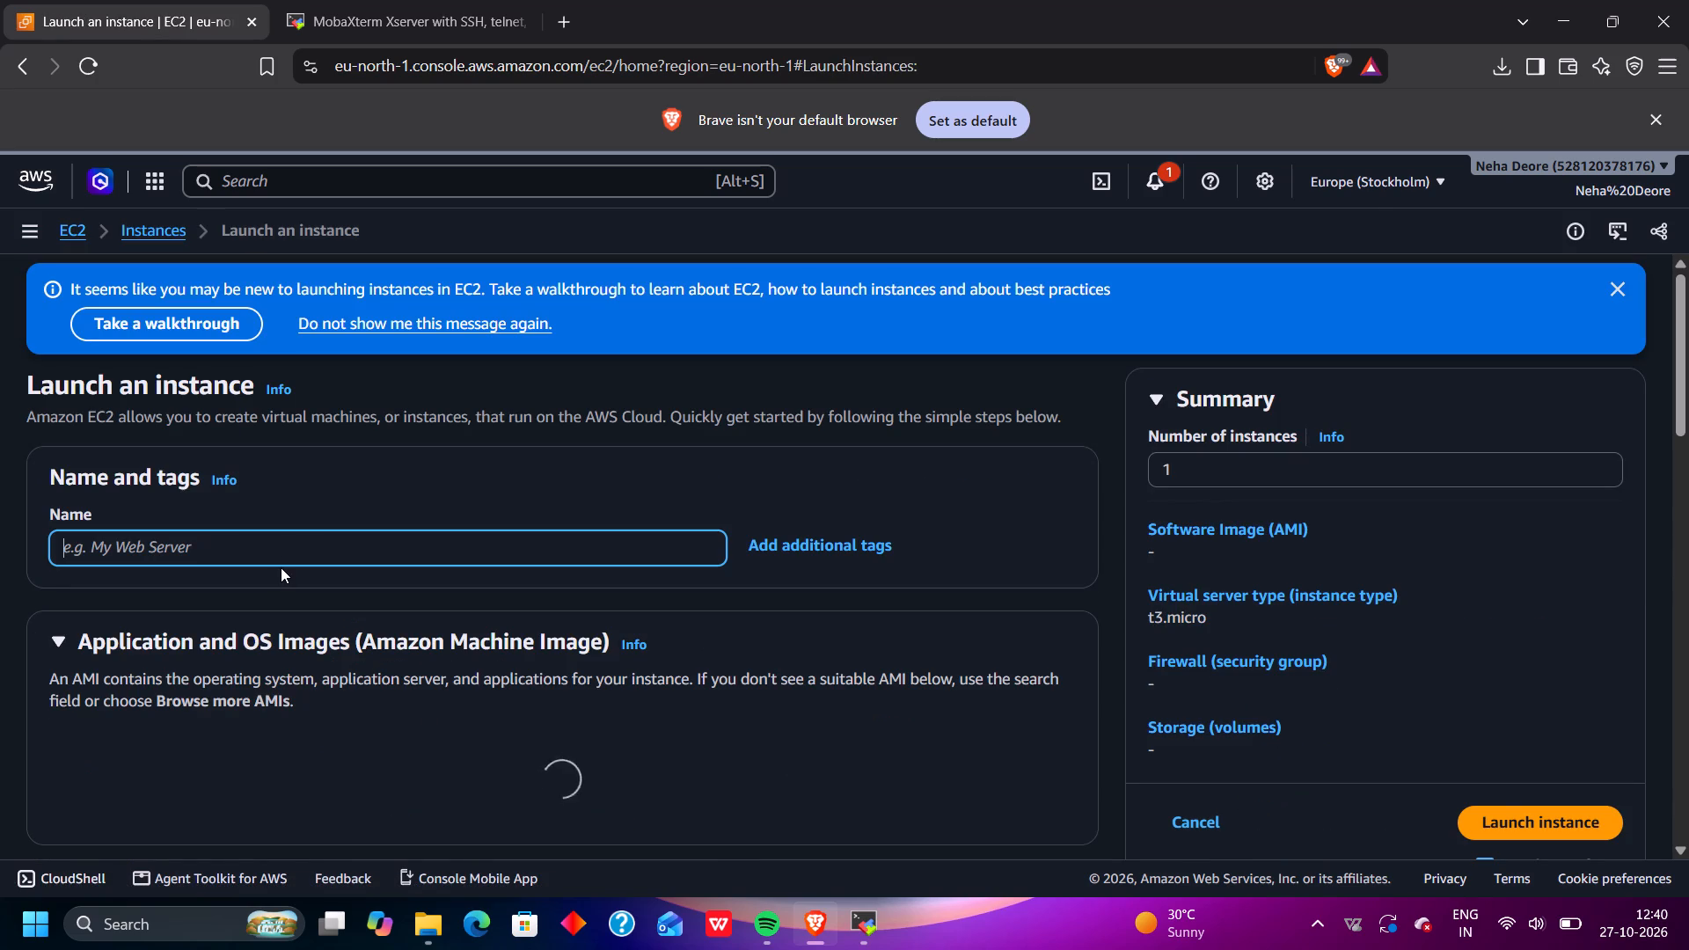
text(NE)
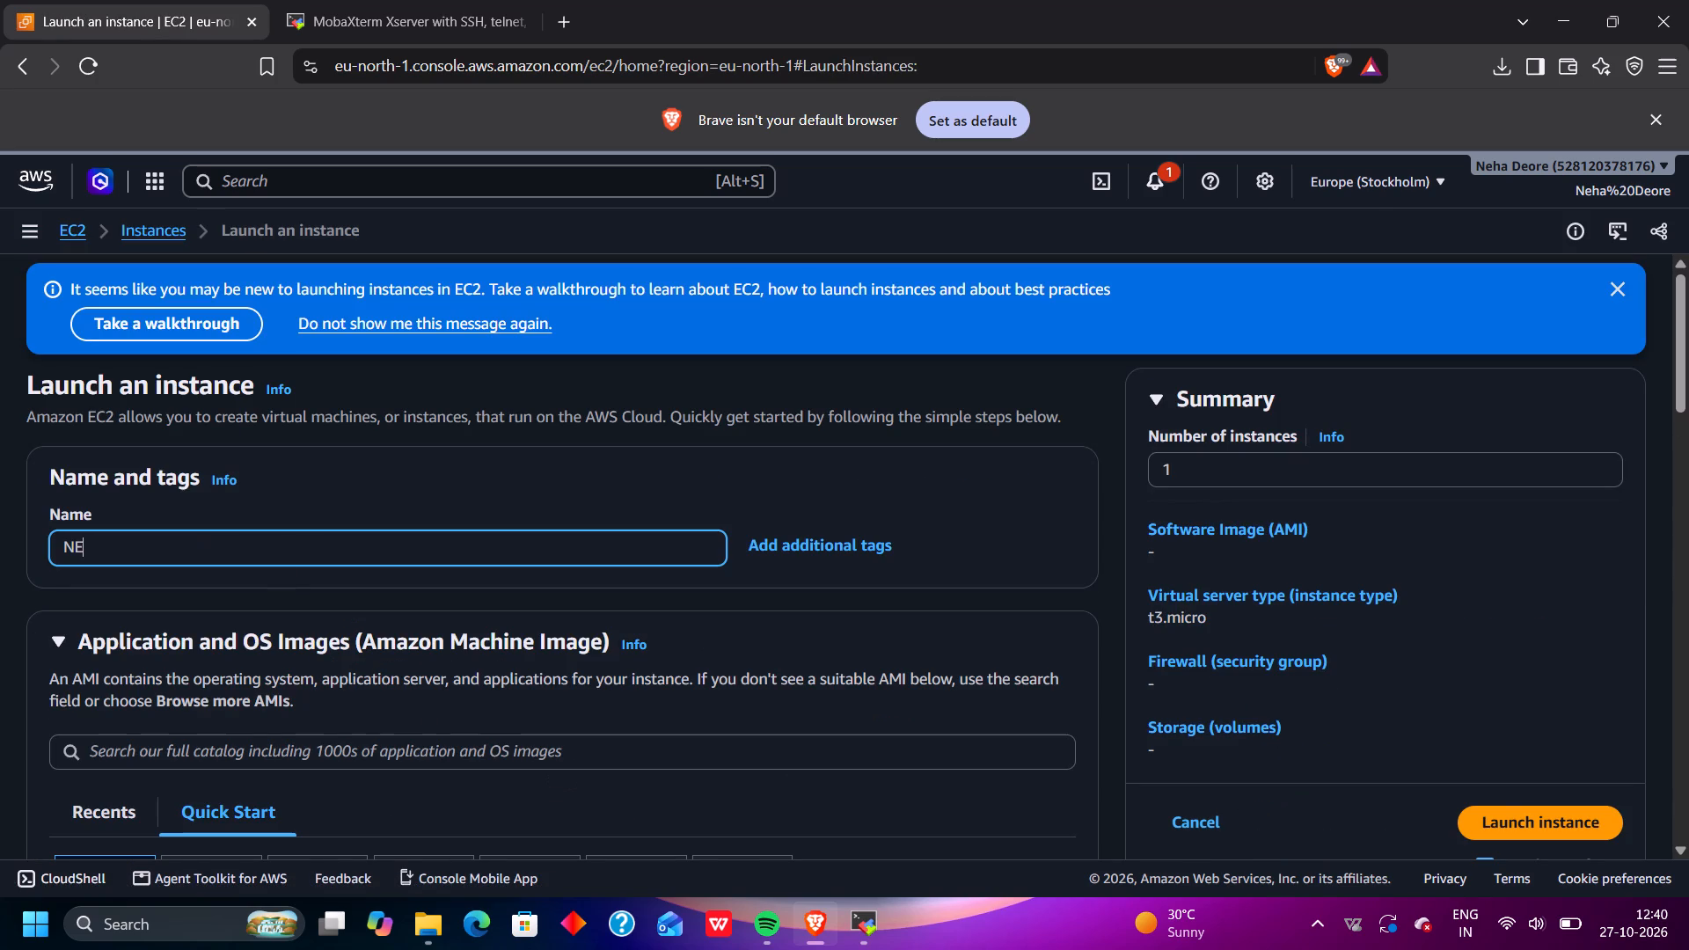
key(BackSpace)
key(e)
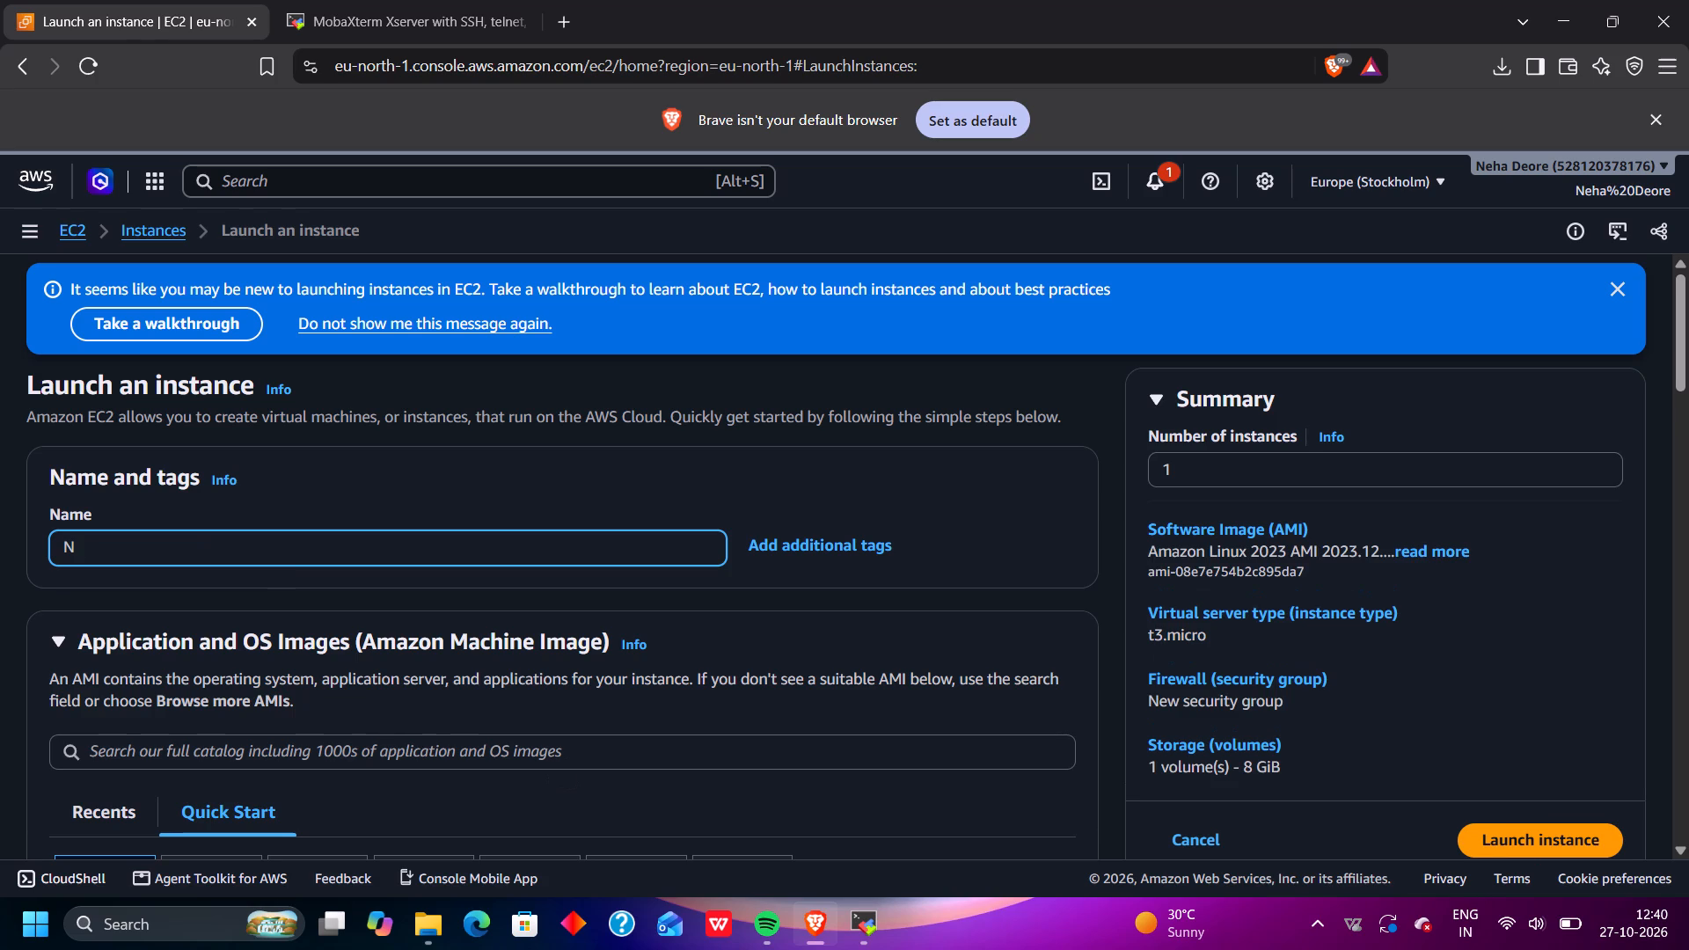
text(ha)
Choose Ubuntu as the new instance's operating system image, using Ubuntu Server 26.04 LTS (HVM), SSD Volume Type.
scroll(607, 613, down, 3)
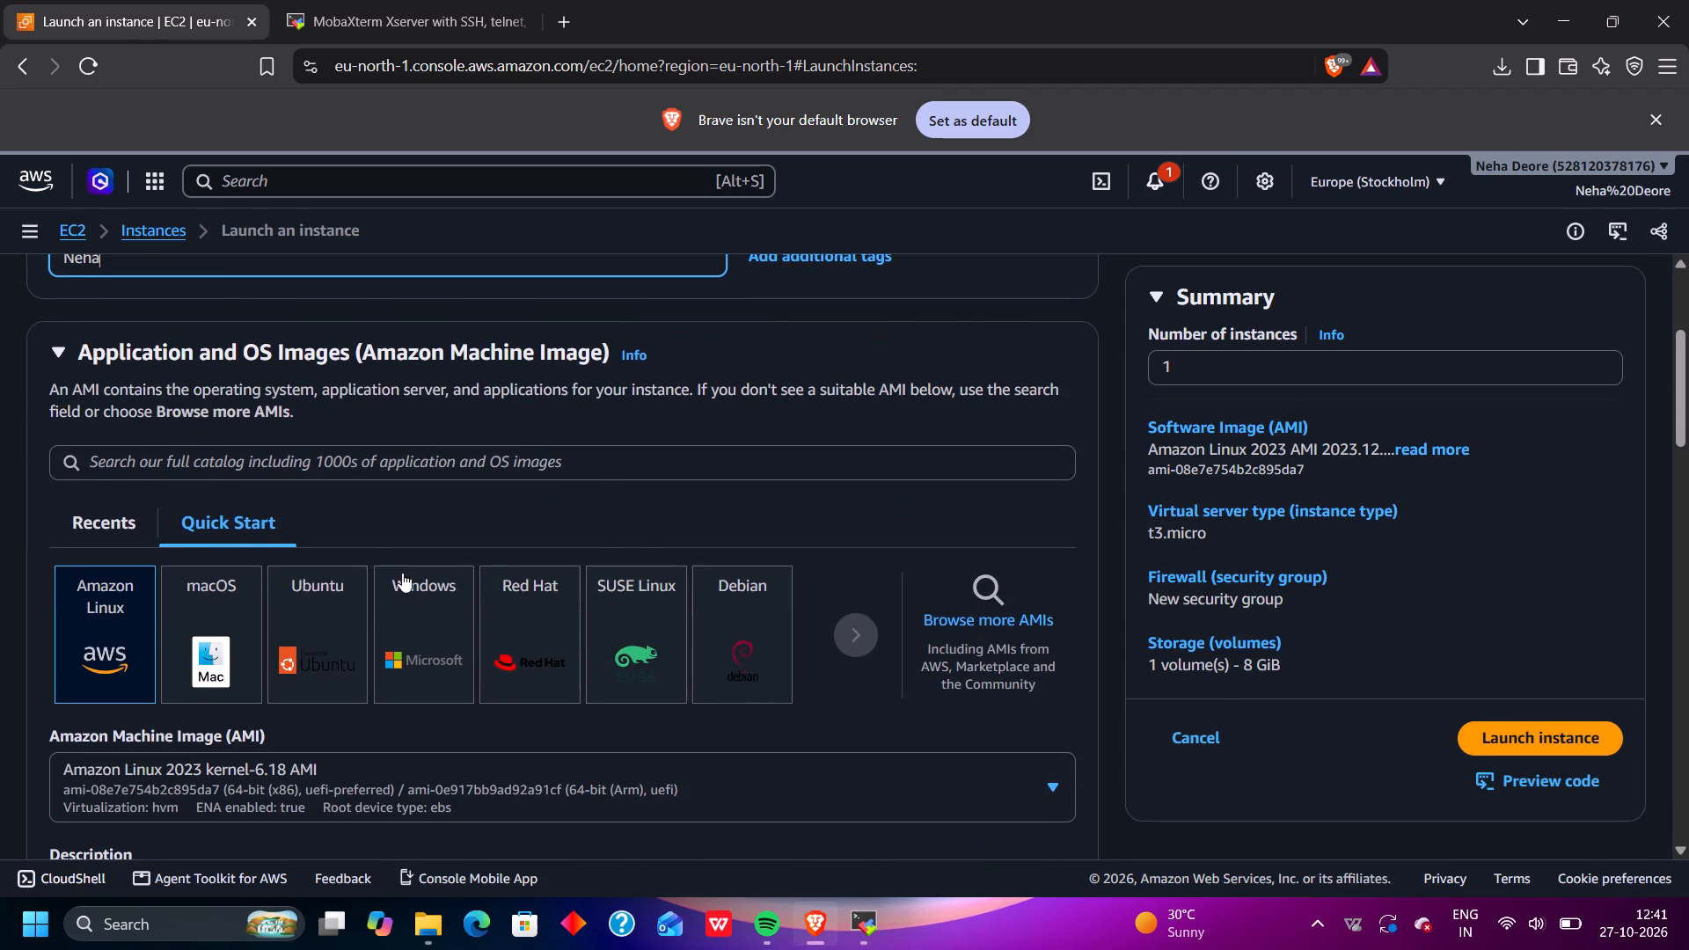
click(304, 595)
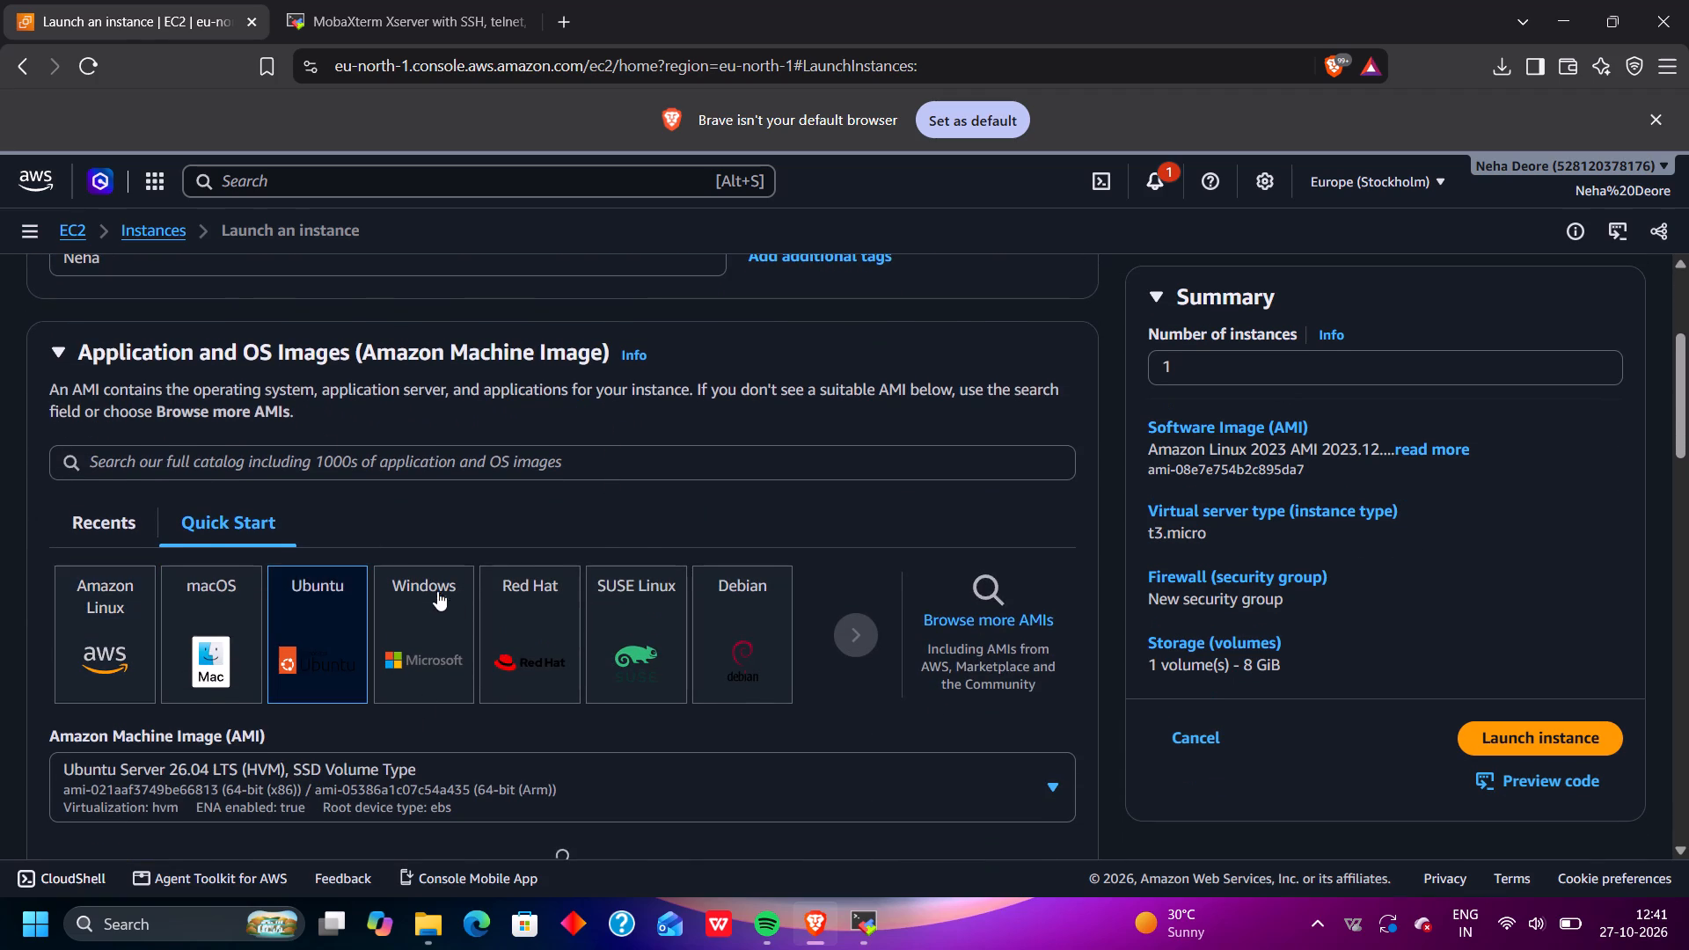
scroll(441, 582, down, 2)
scroll(338, 639, down, 1)
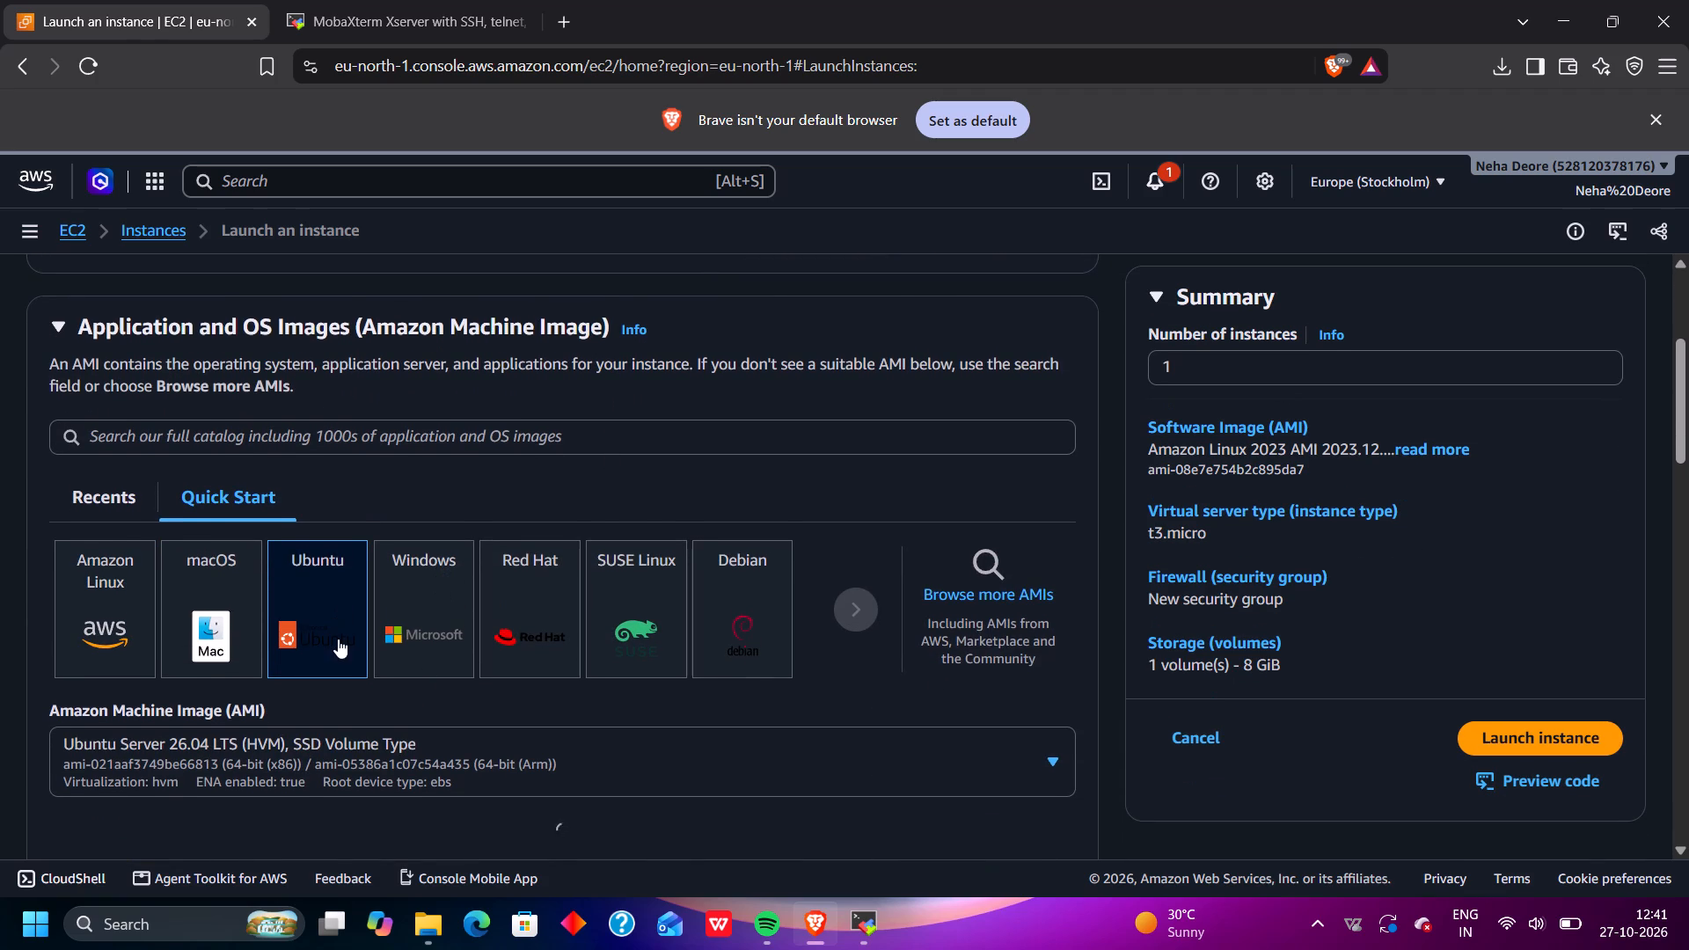
scroll(338, 639, down, 3)
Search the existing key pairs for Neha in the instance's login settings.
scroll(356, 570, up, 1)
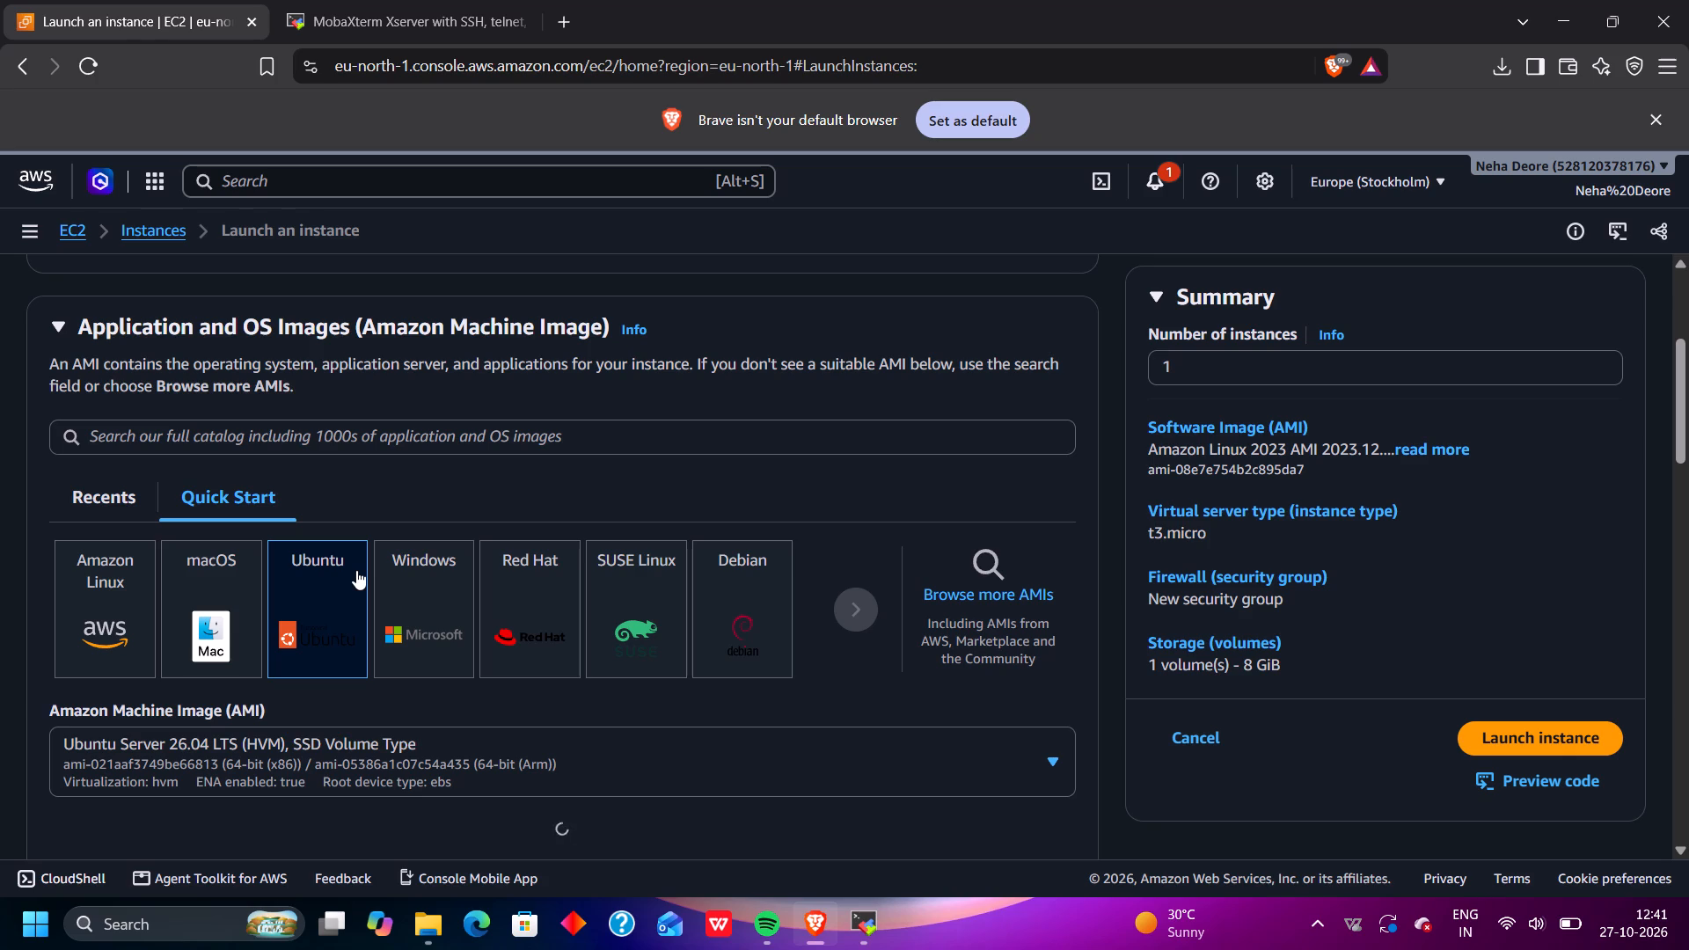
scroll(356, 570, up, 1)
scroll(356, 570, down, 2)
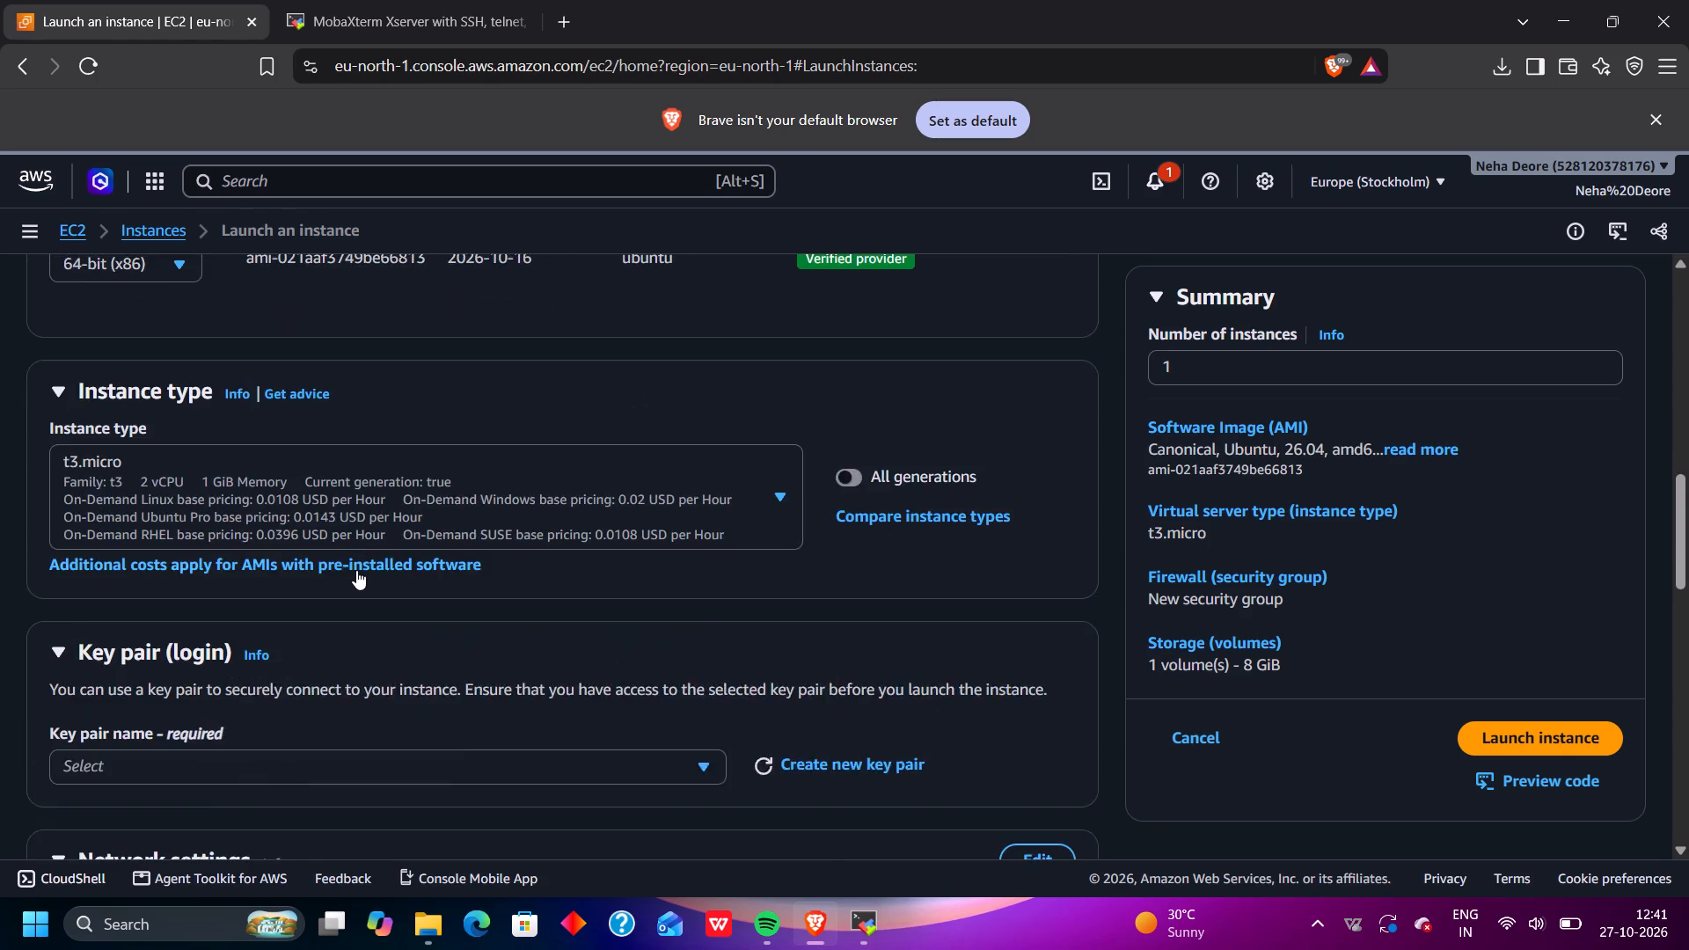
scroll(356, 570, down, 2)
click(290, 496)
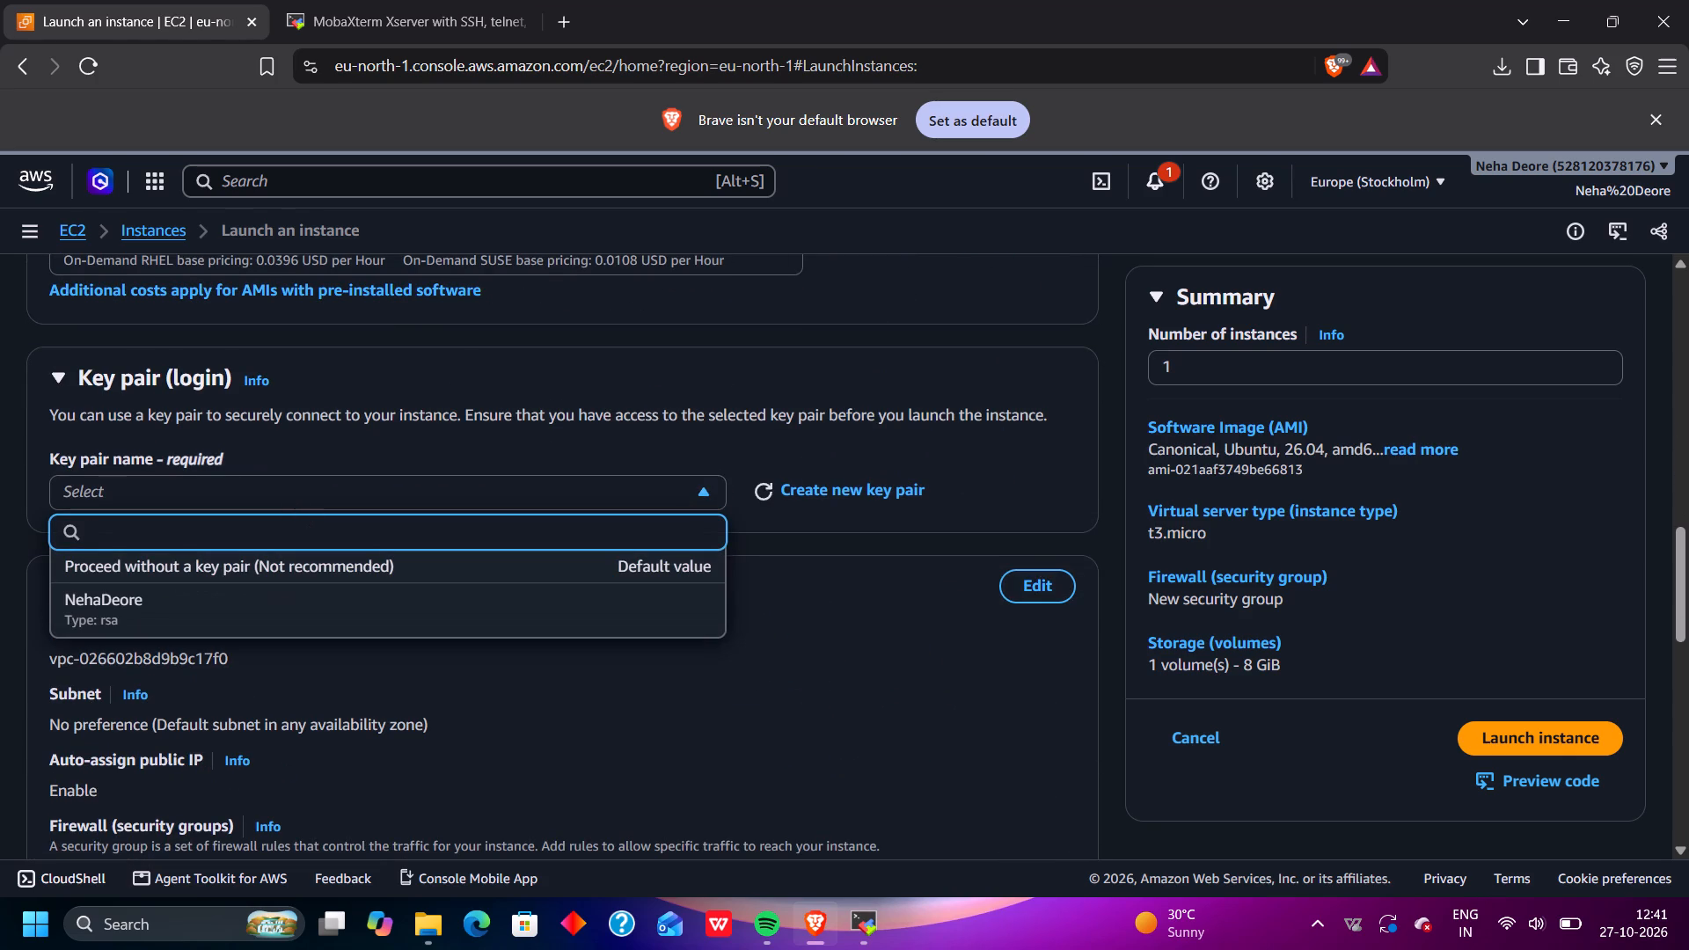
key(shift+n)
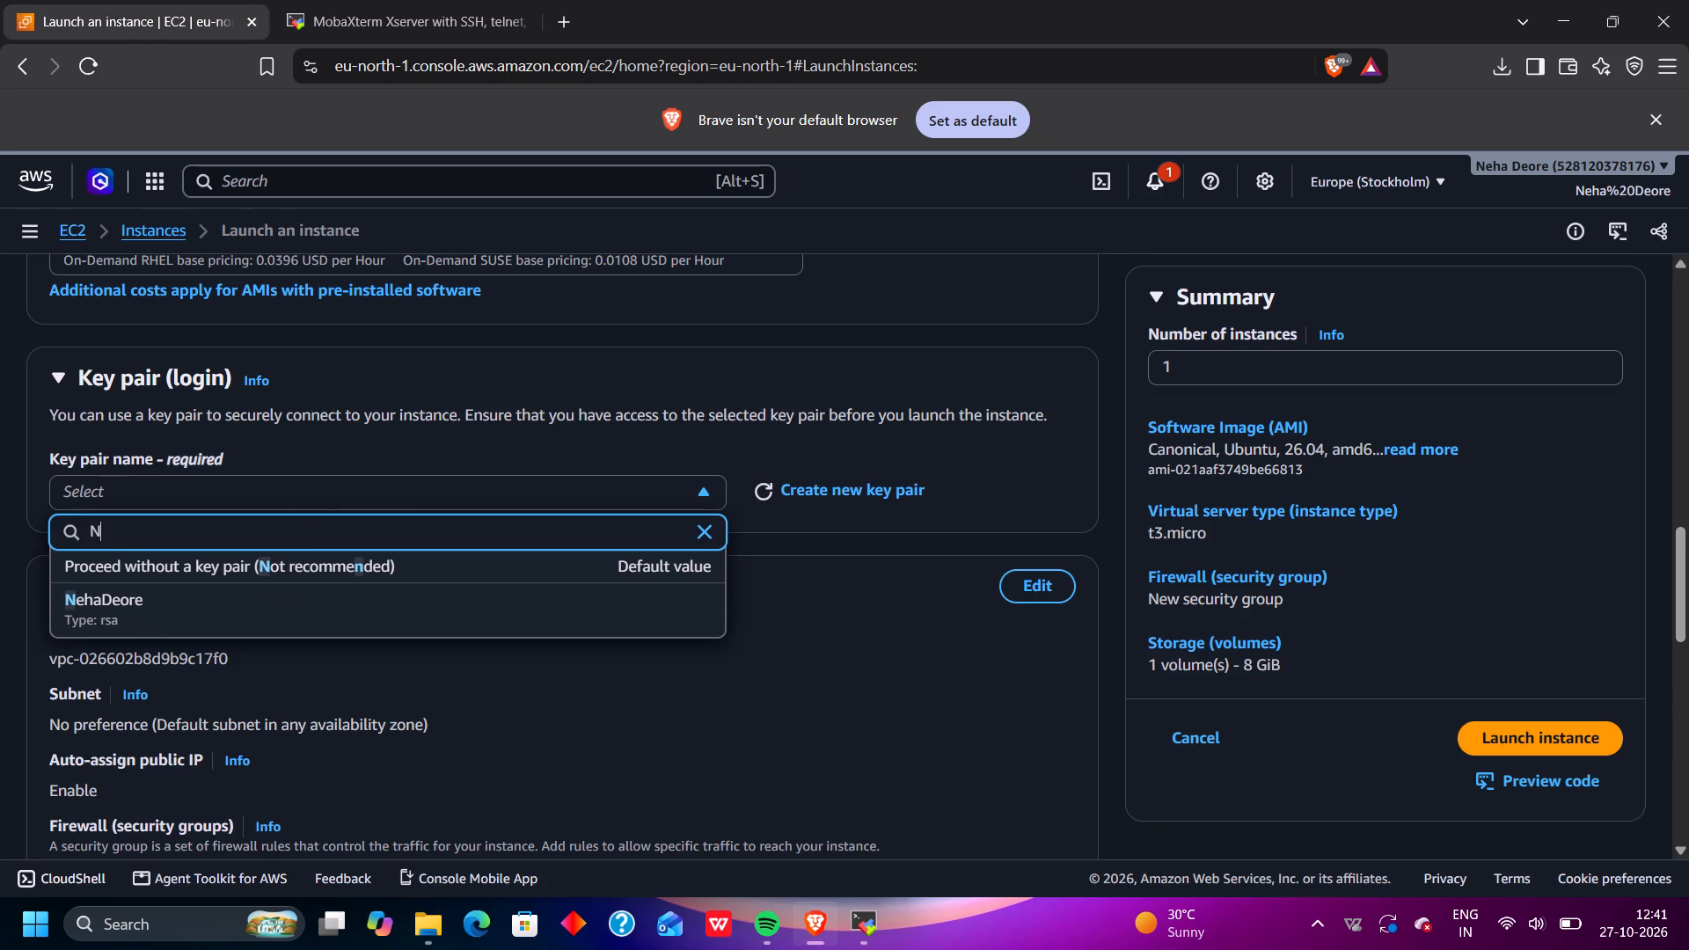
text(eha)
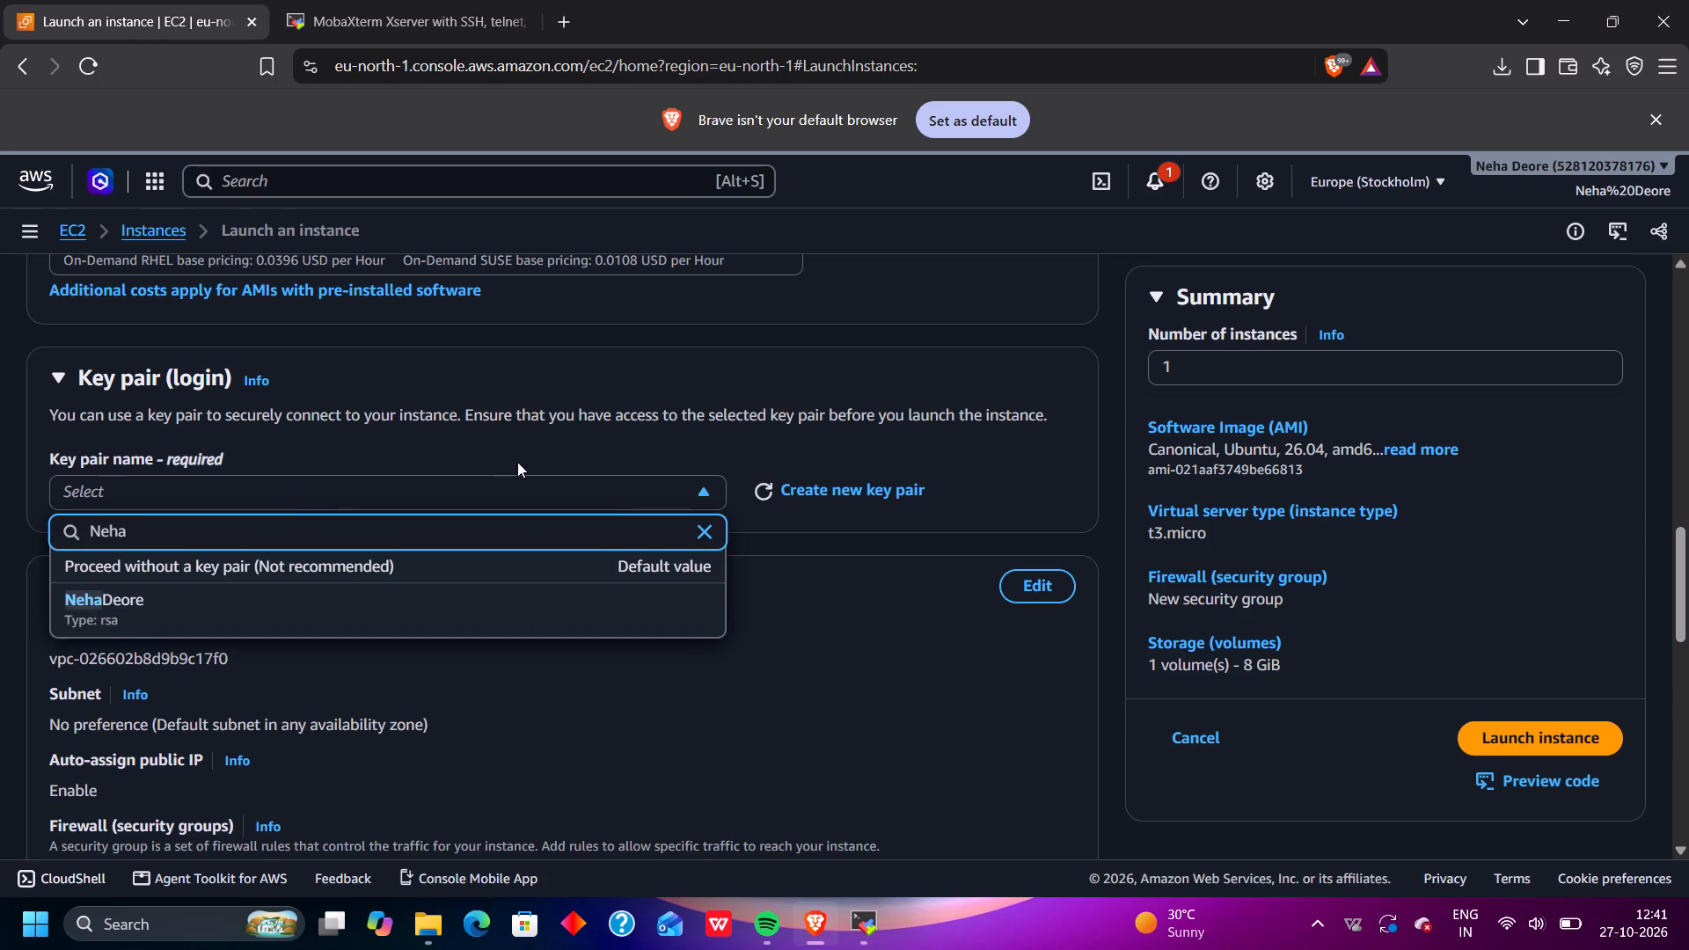
Create a new RSA key pair named Neha in .pem format and save the key file to Downloads.
click(818, 491)
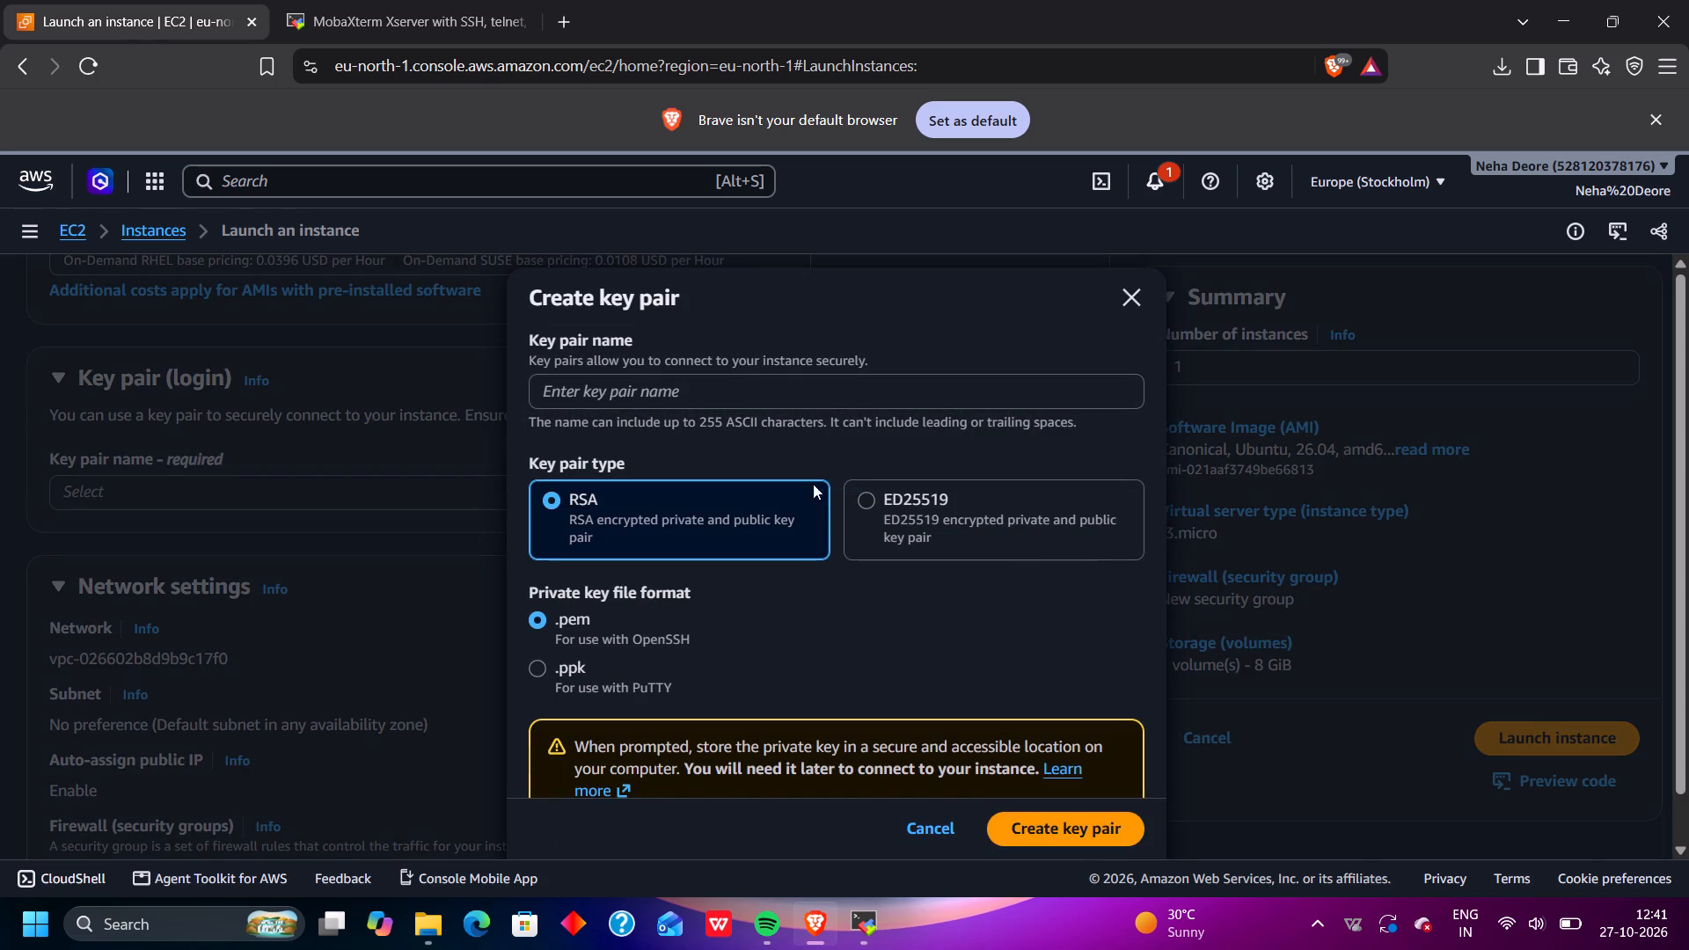
click(730, 384)
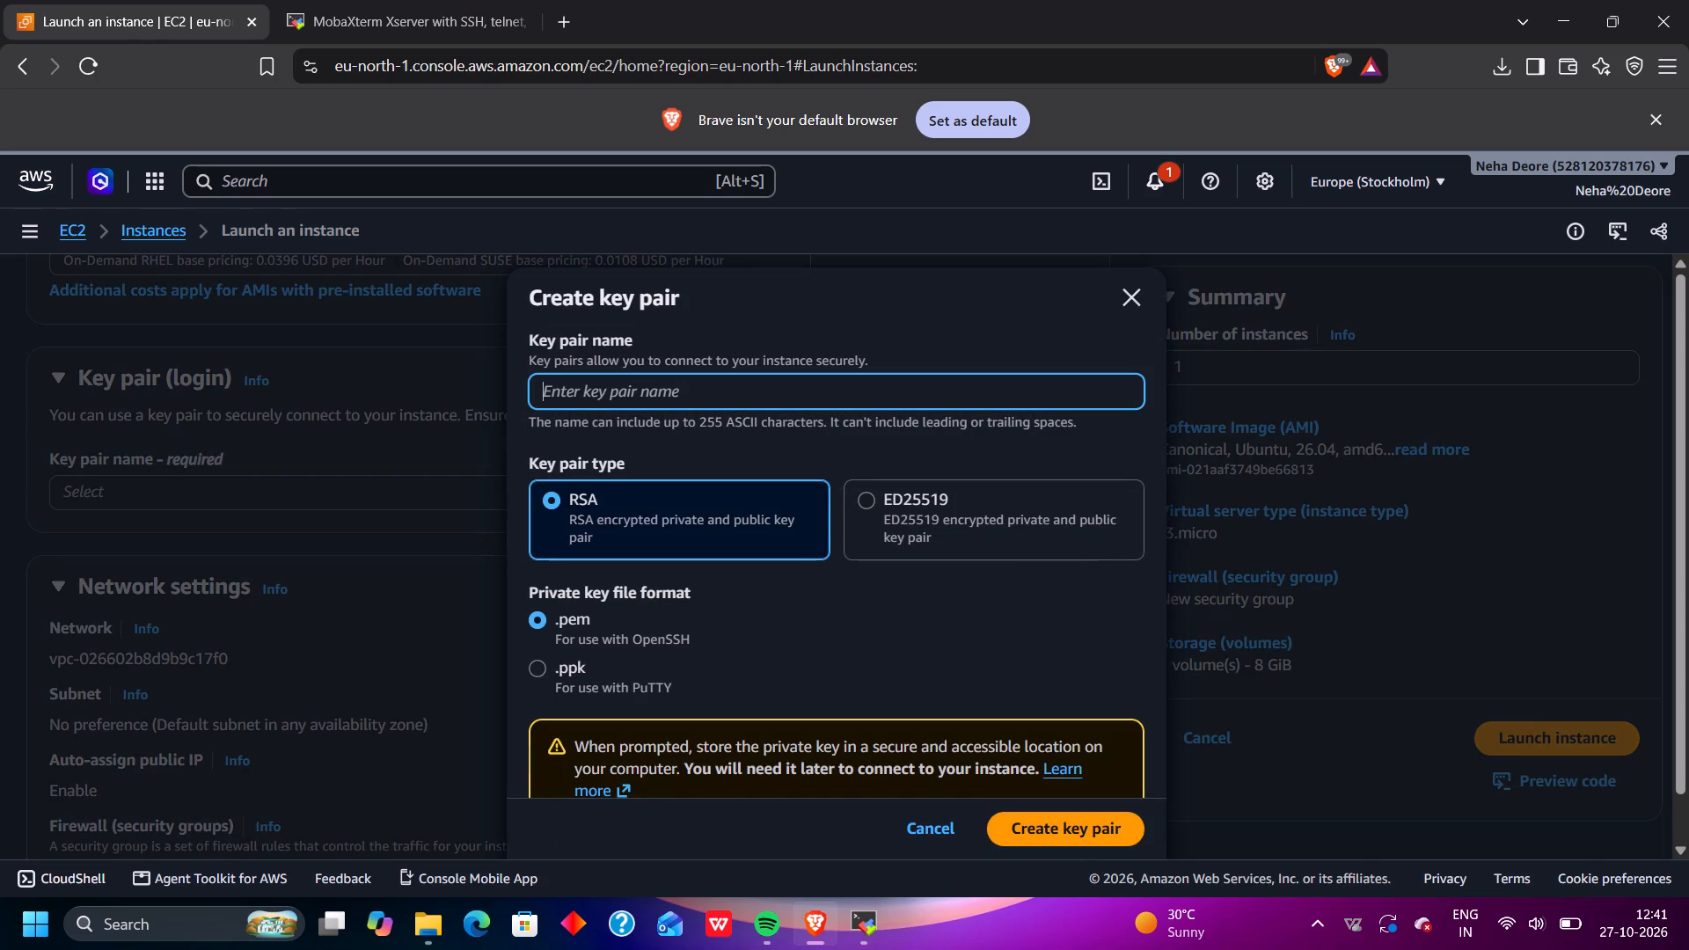
key(shift+n)
text(eha)
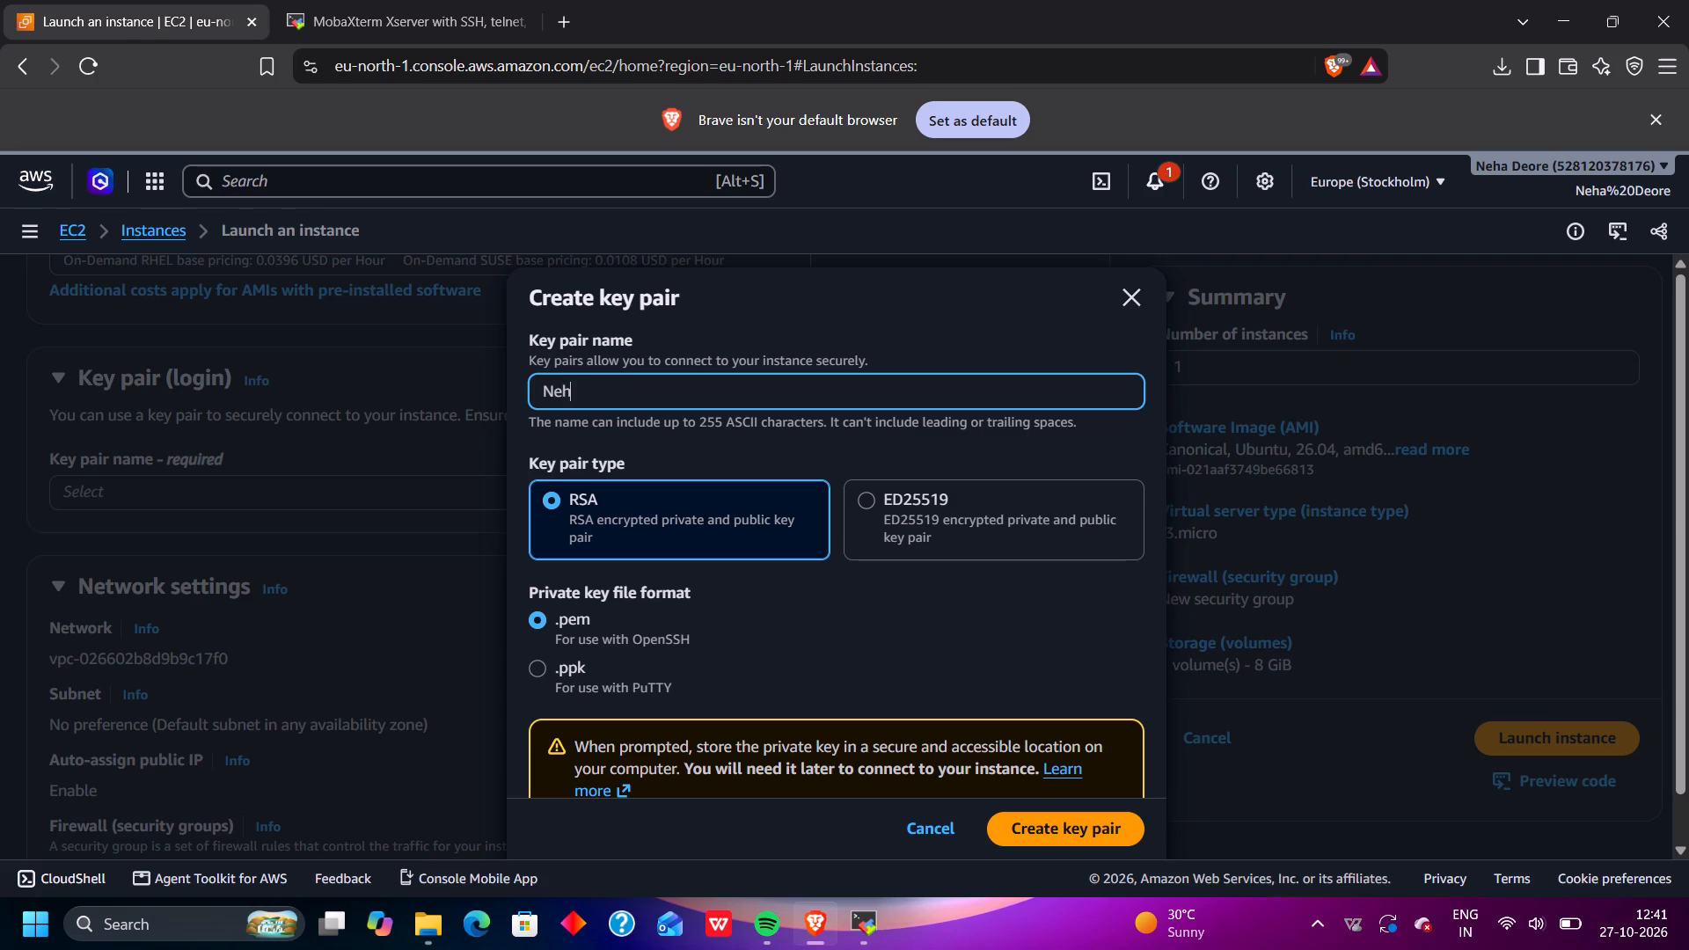
scroll(847, 630, down, 2)
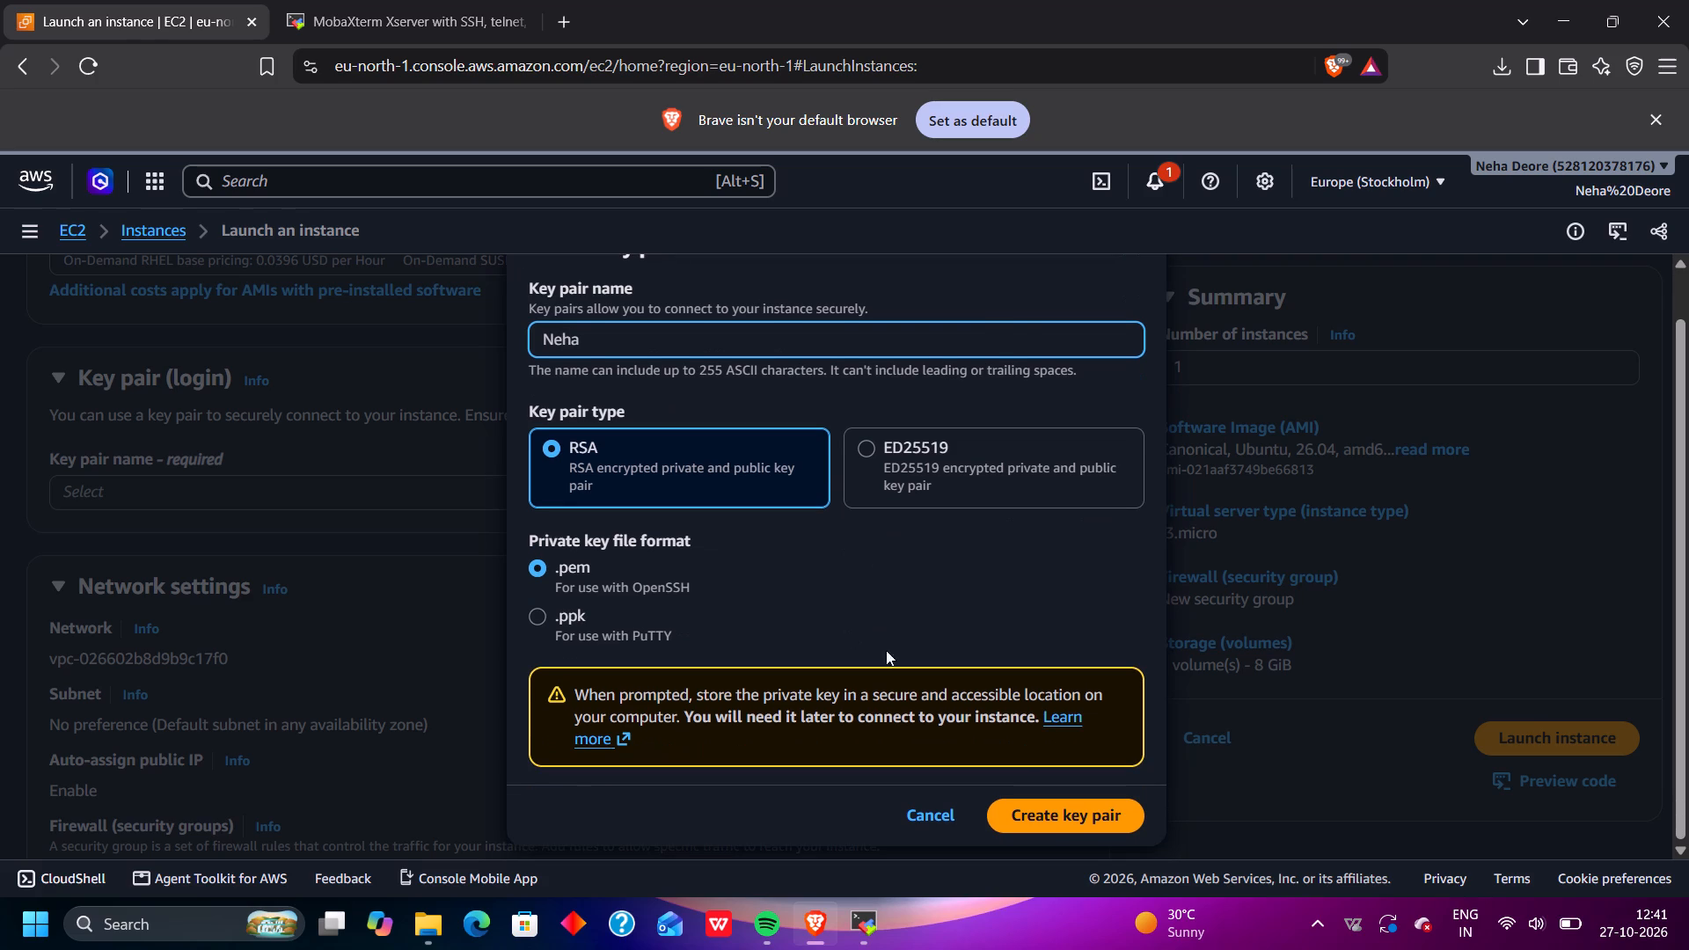
click(1058, 812)
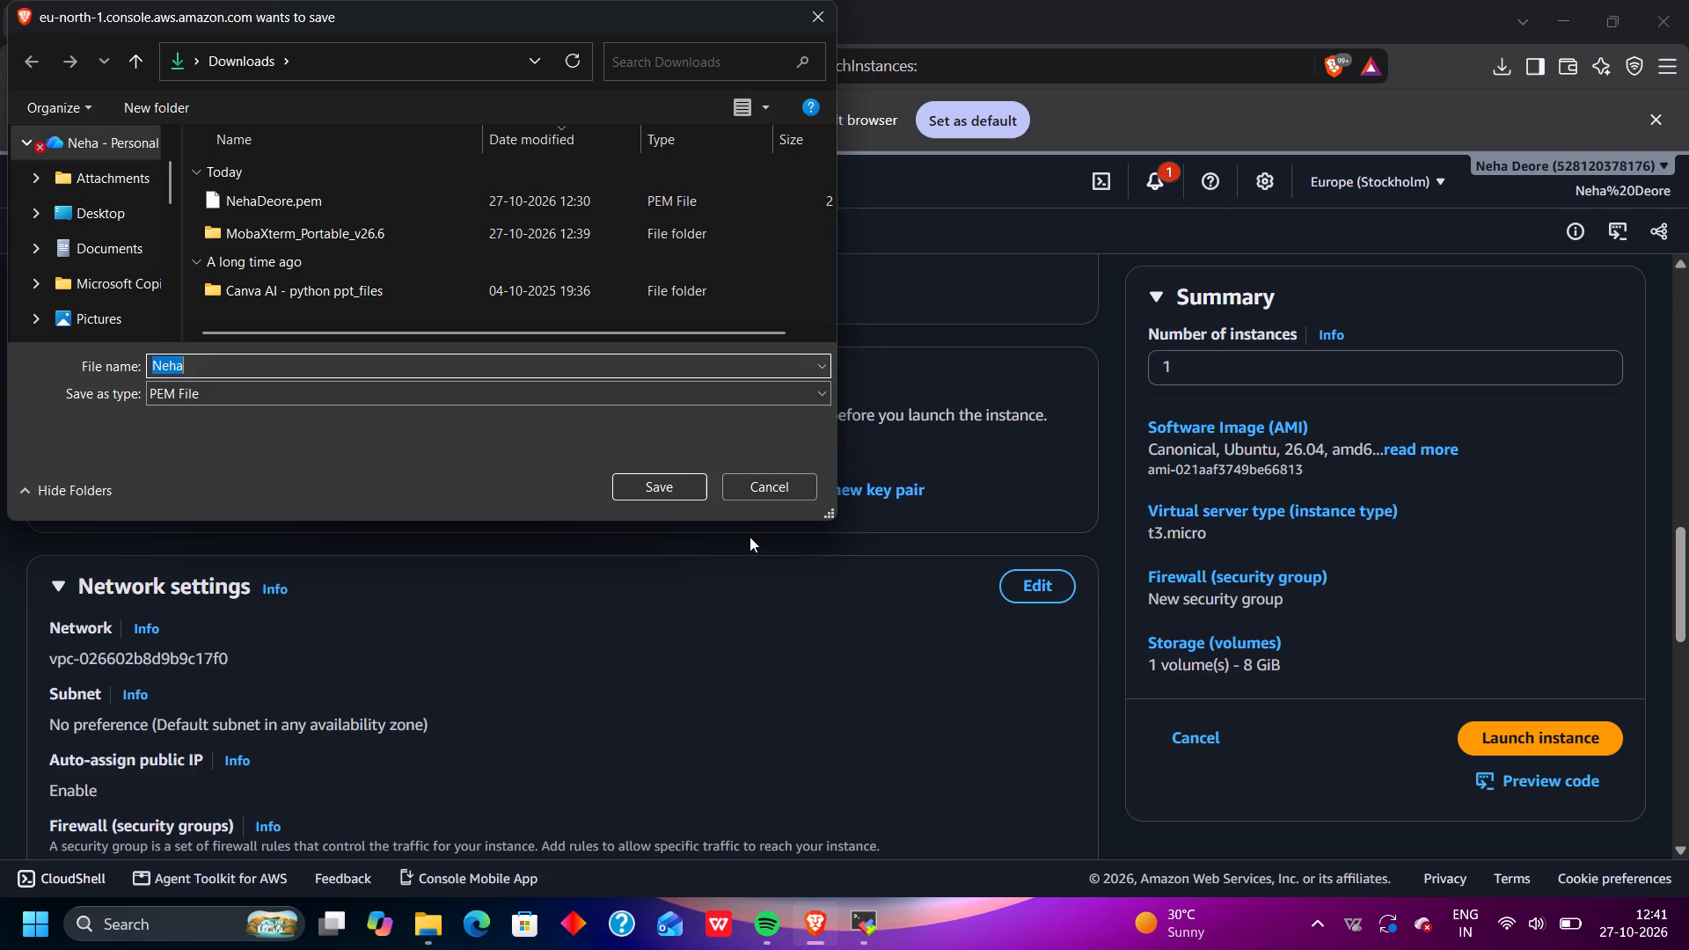
click(670, 475)
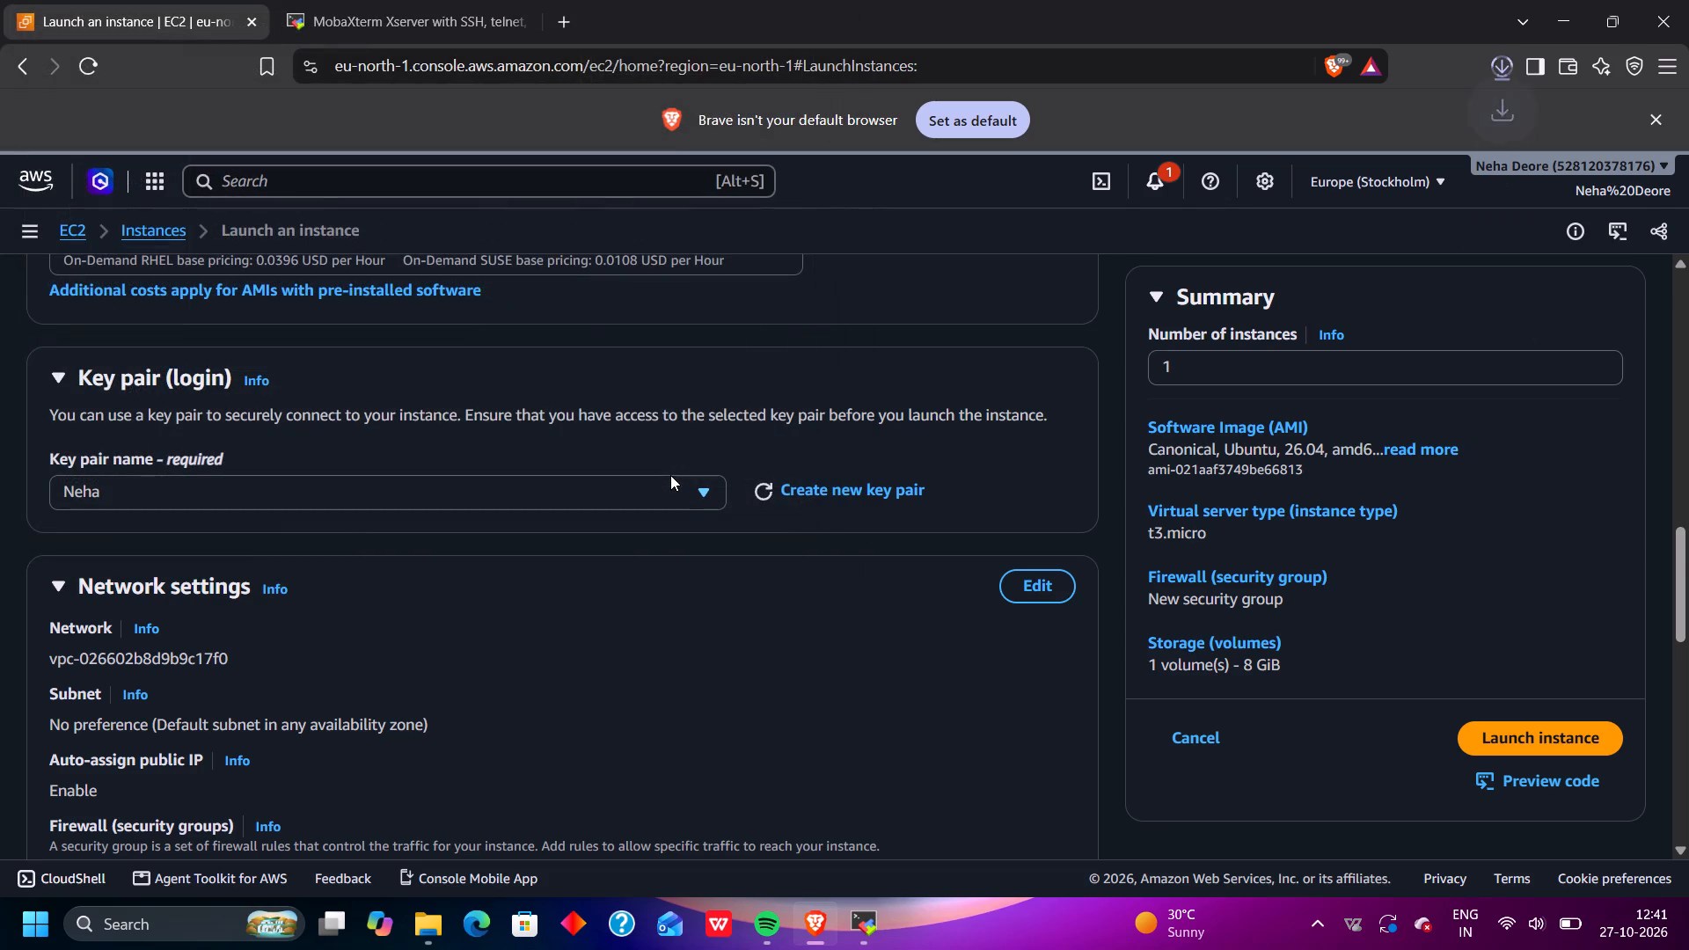
Allow HTTPS and HTTP traffic from the internet in the instance's new security group.
scroll(670, 475, down, 2)
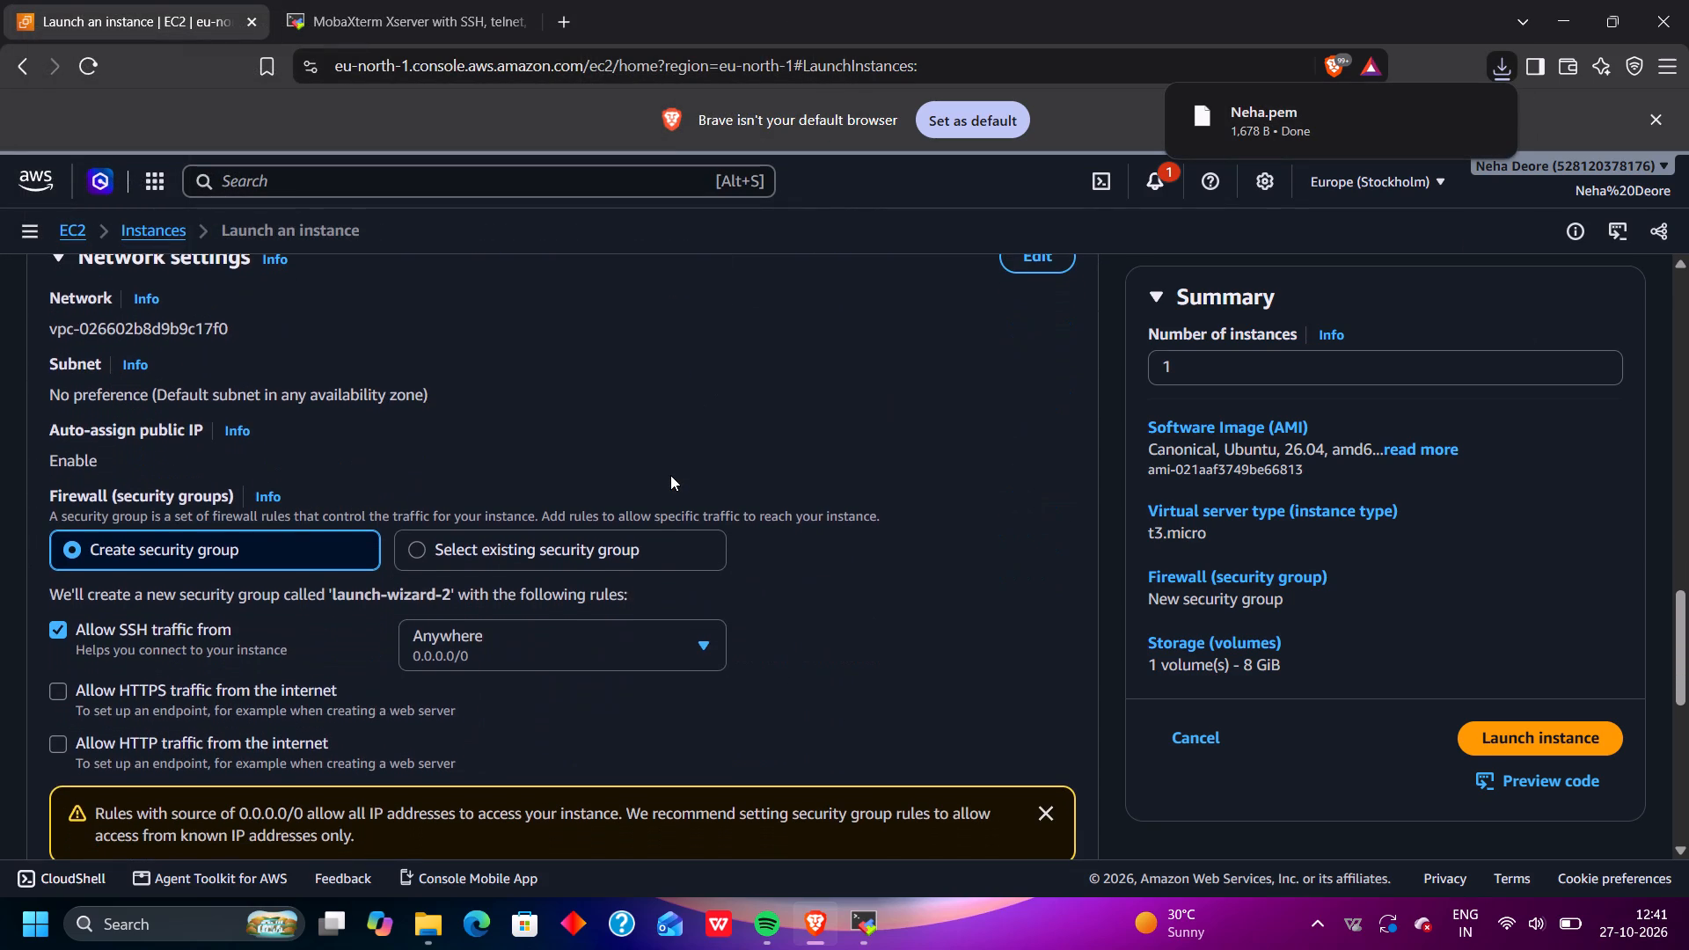
scroll(670, 475, down, 1)
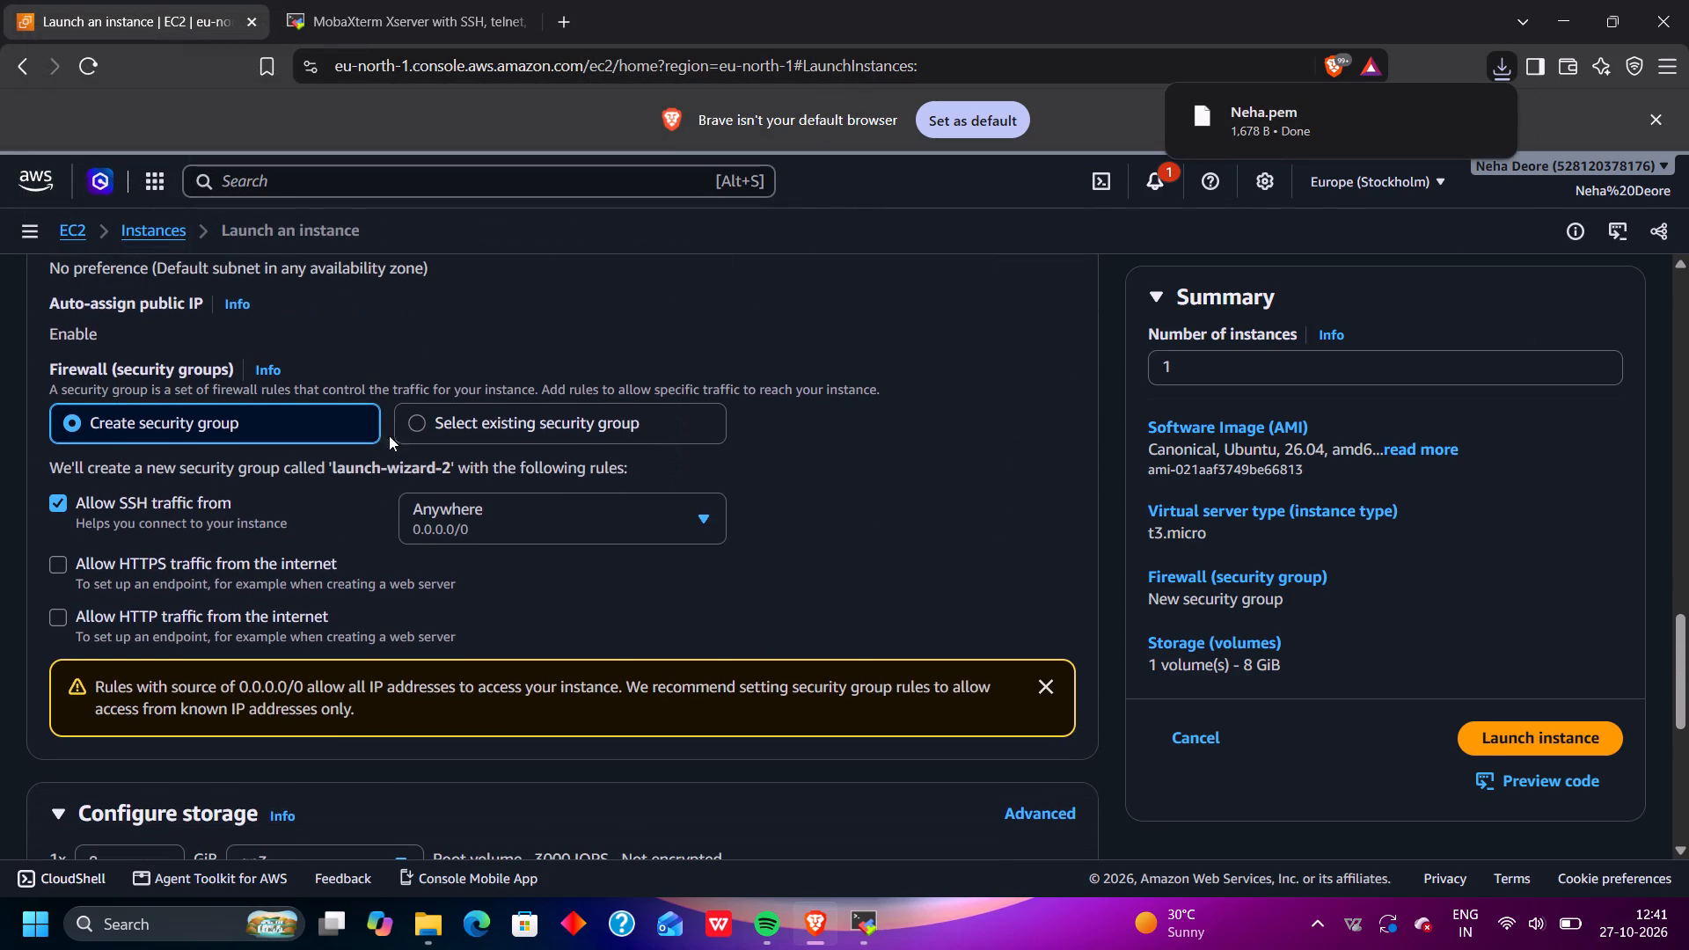
click(67, 572)
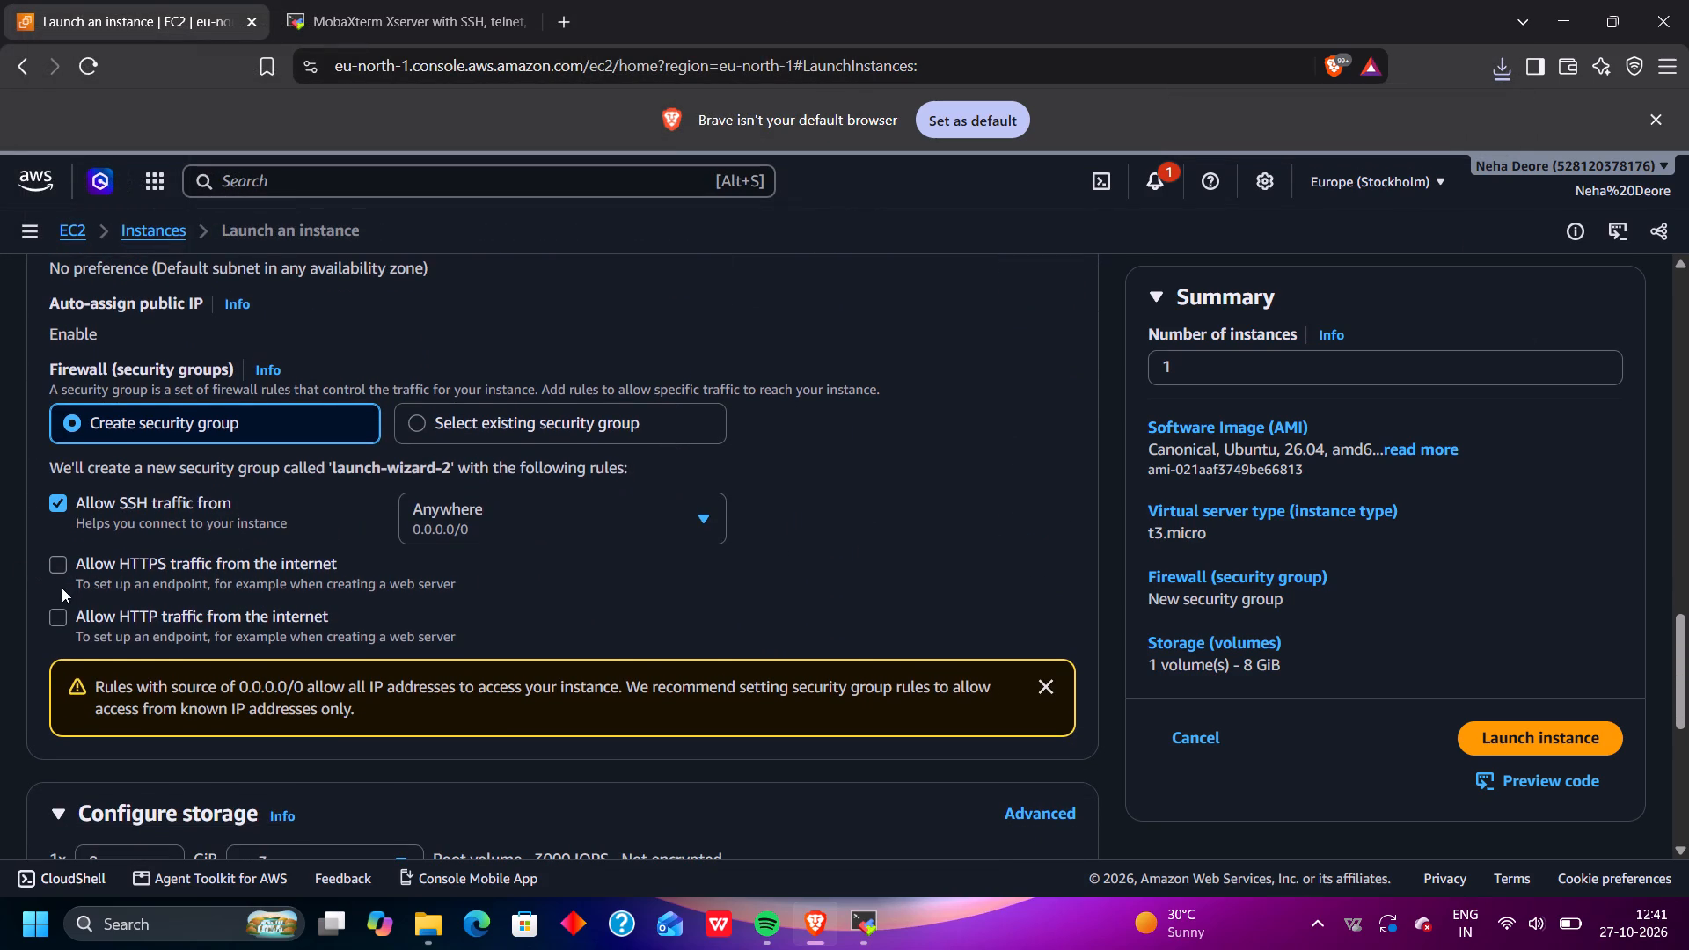
click(56, 560)
click(56, 560)
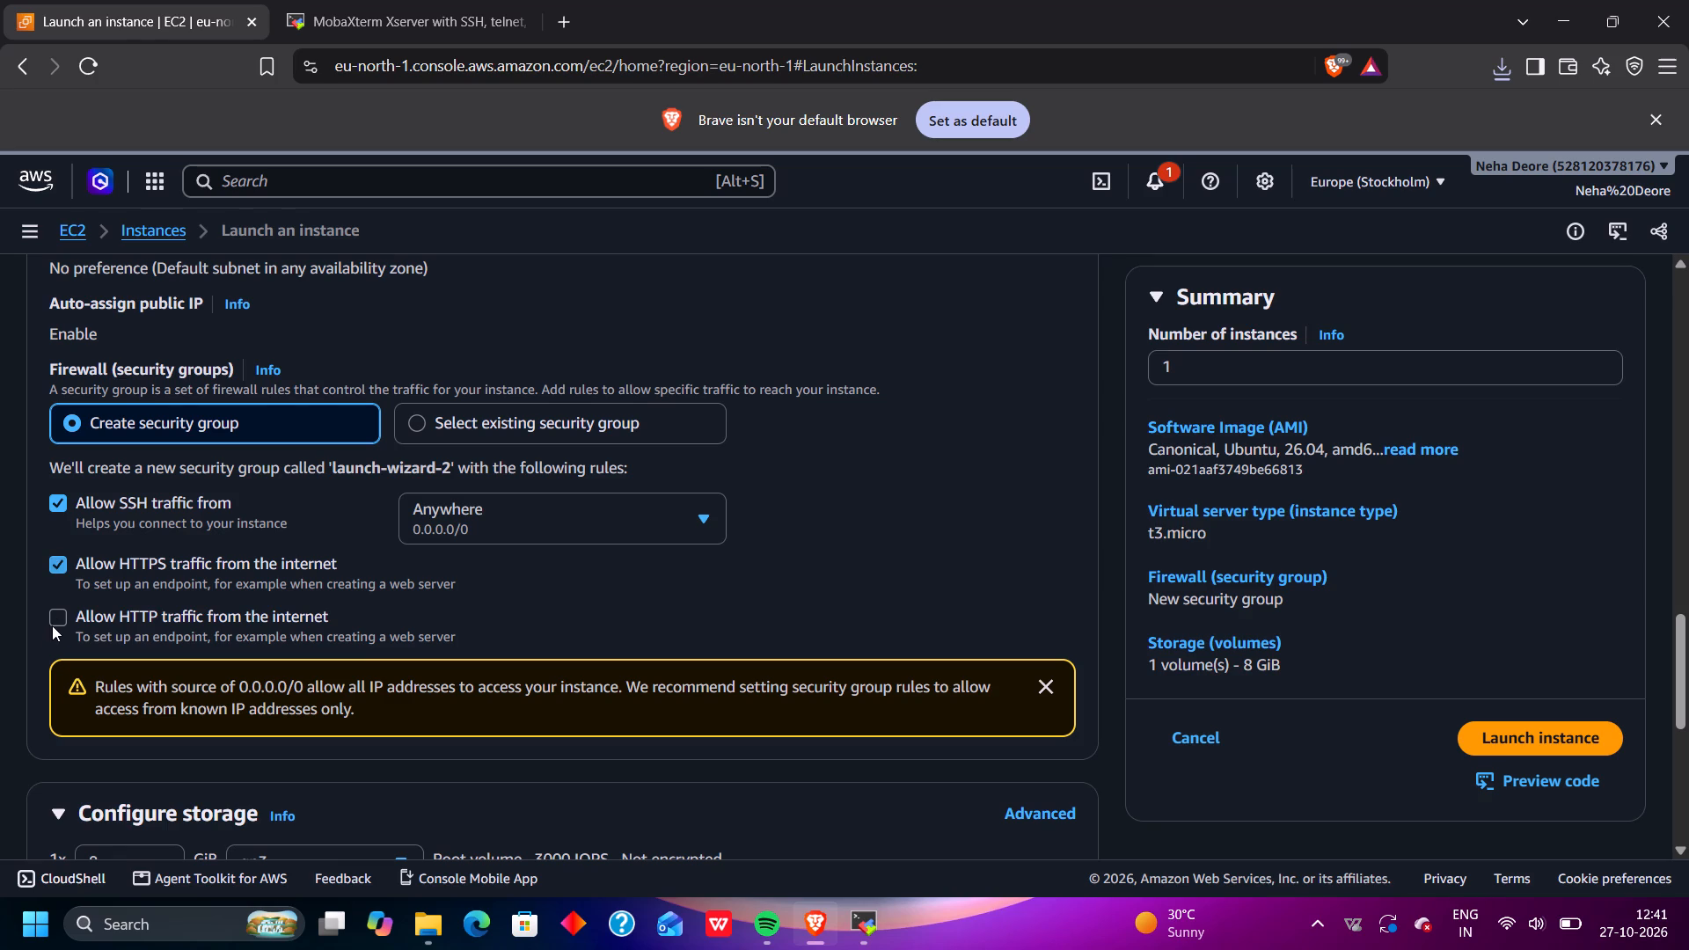
click(55, 617)
Set the root volume's storage size to 16 GiB.
scroll(55, 617, down, 2)
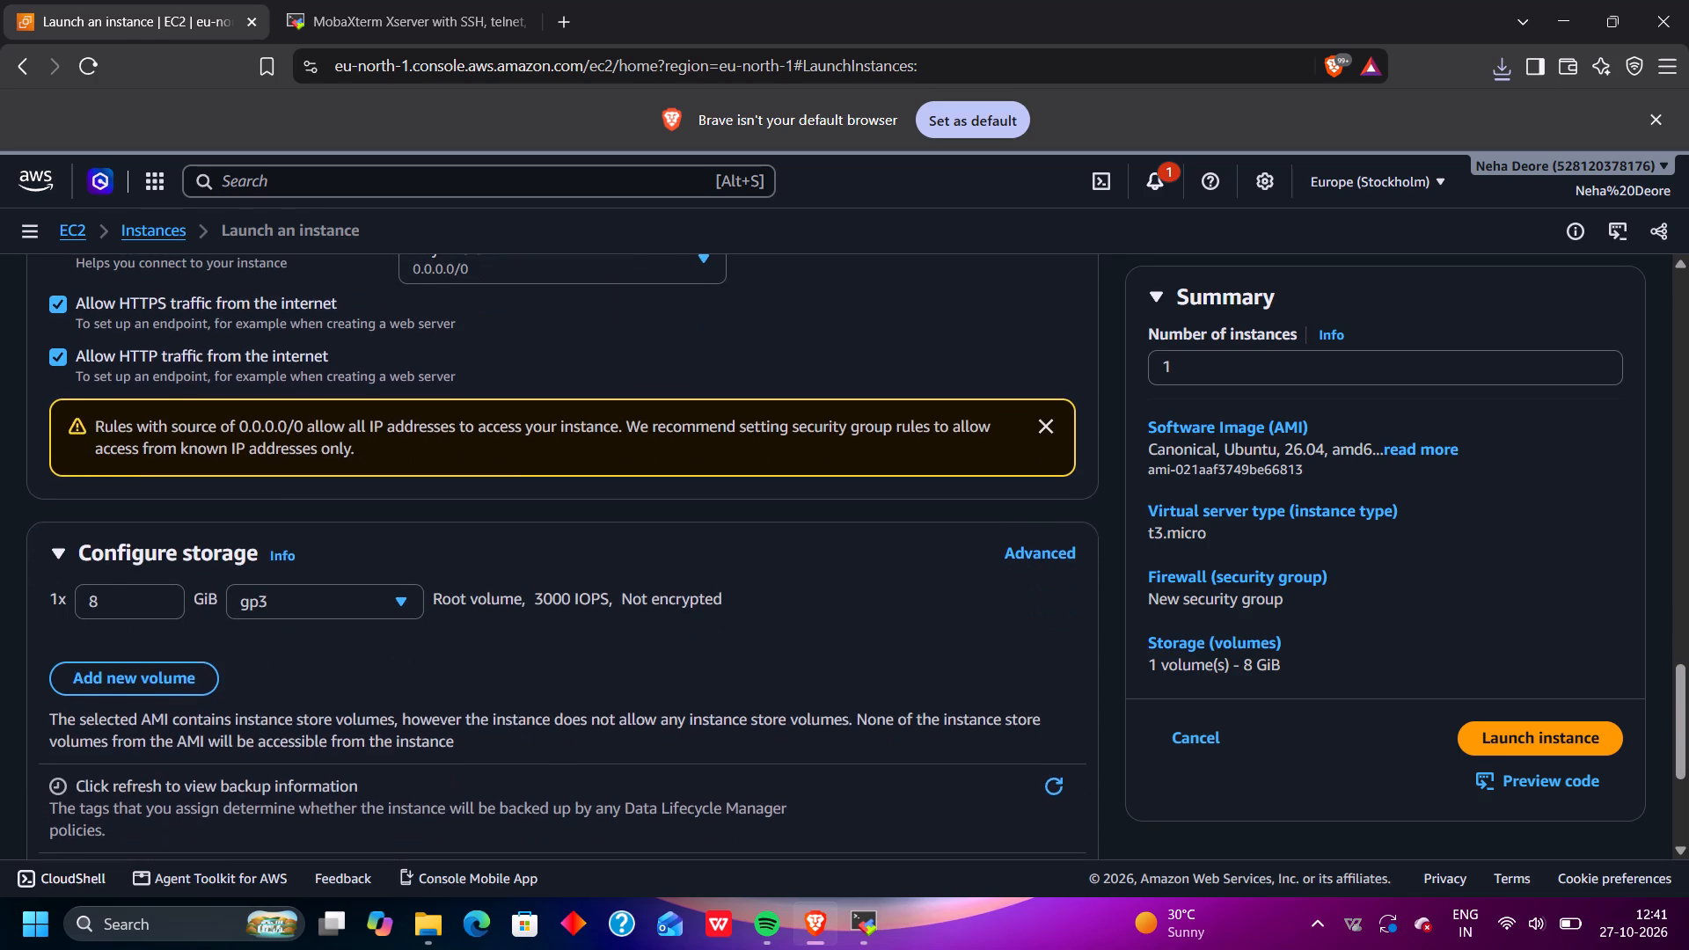
triple_click(159, 591)
triple_click(159, 591)
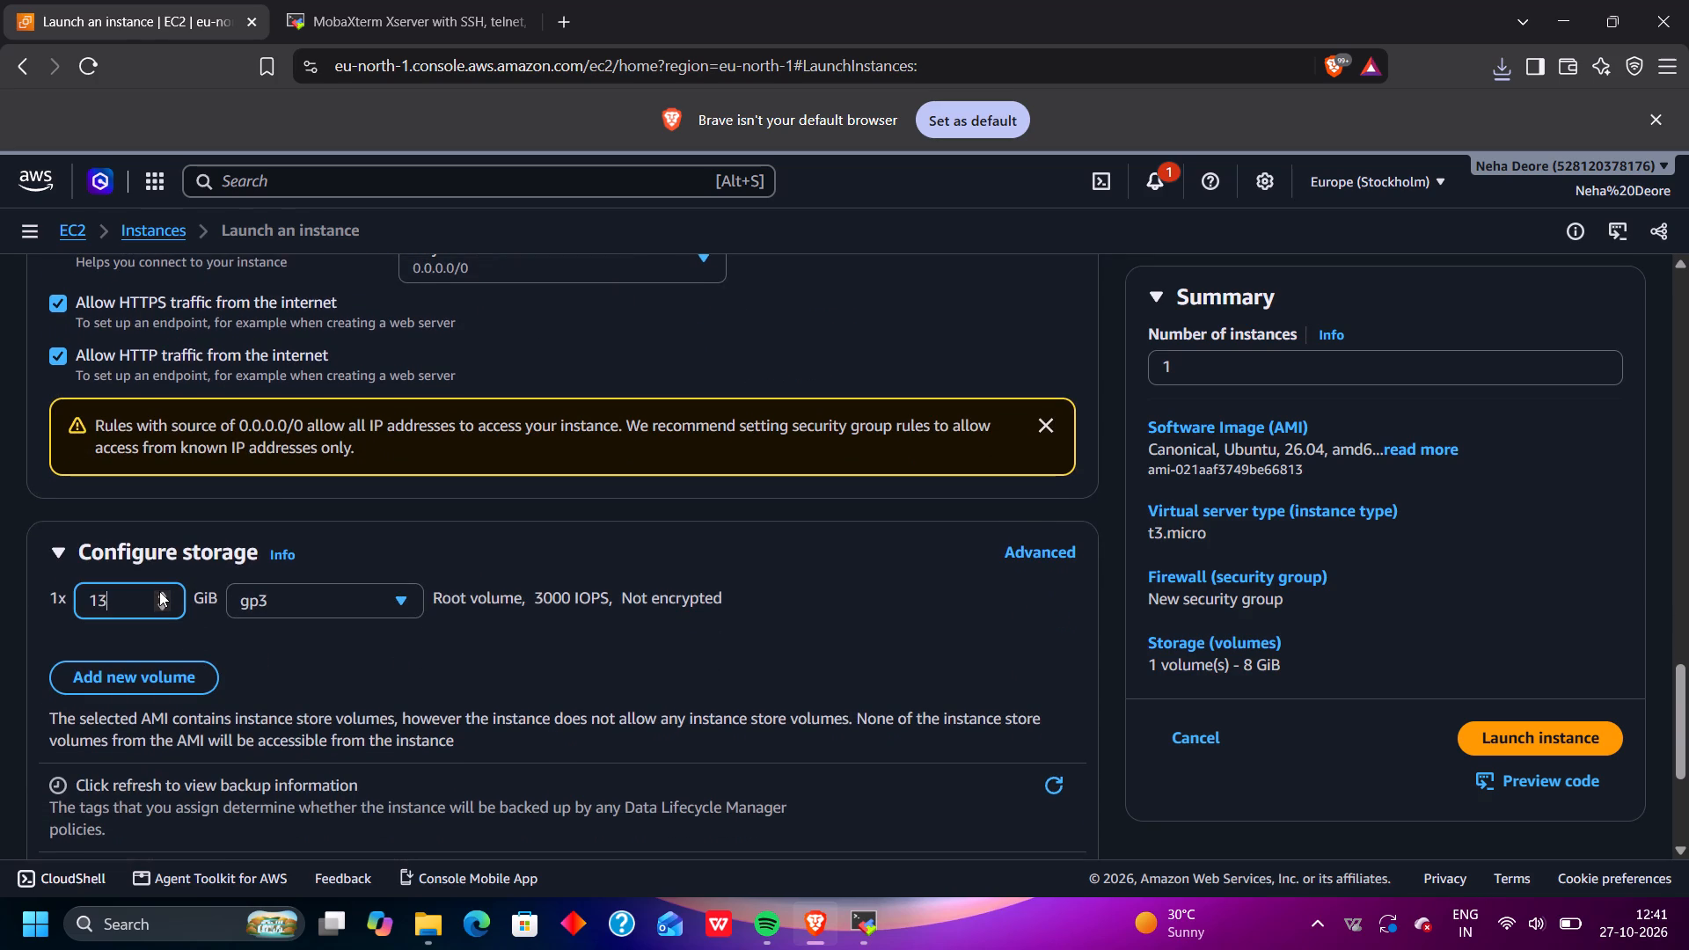
double_click(159, 591)
Launch the configured Ubuntu instance.
scroll(282, 772, down, 1)
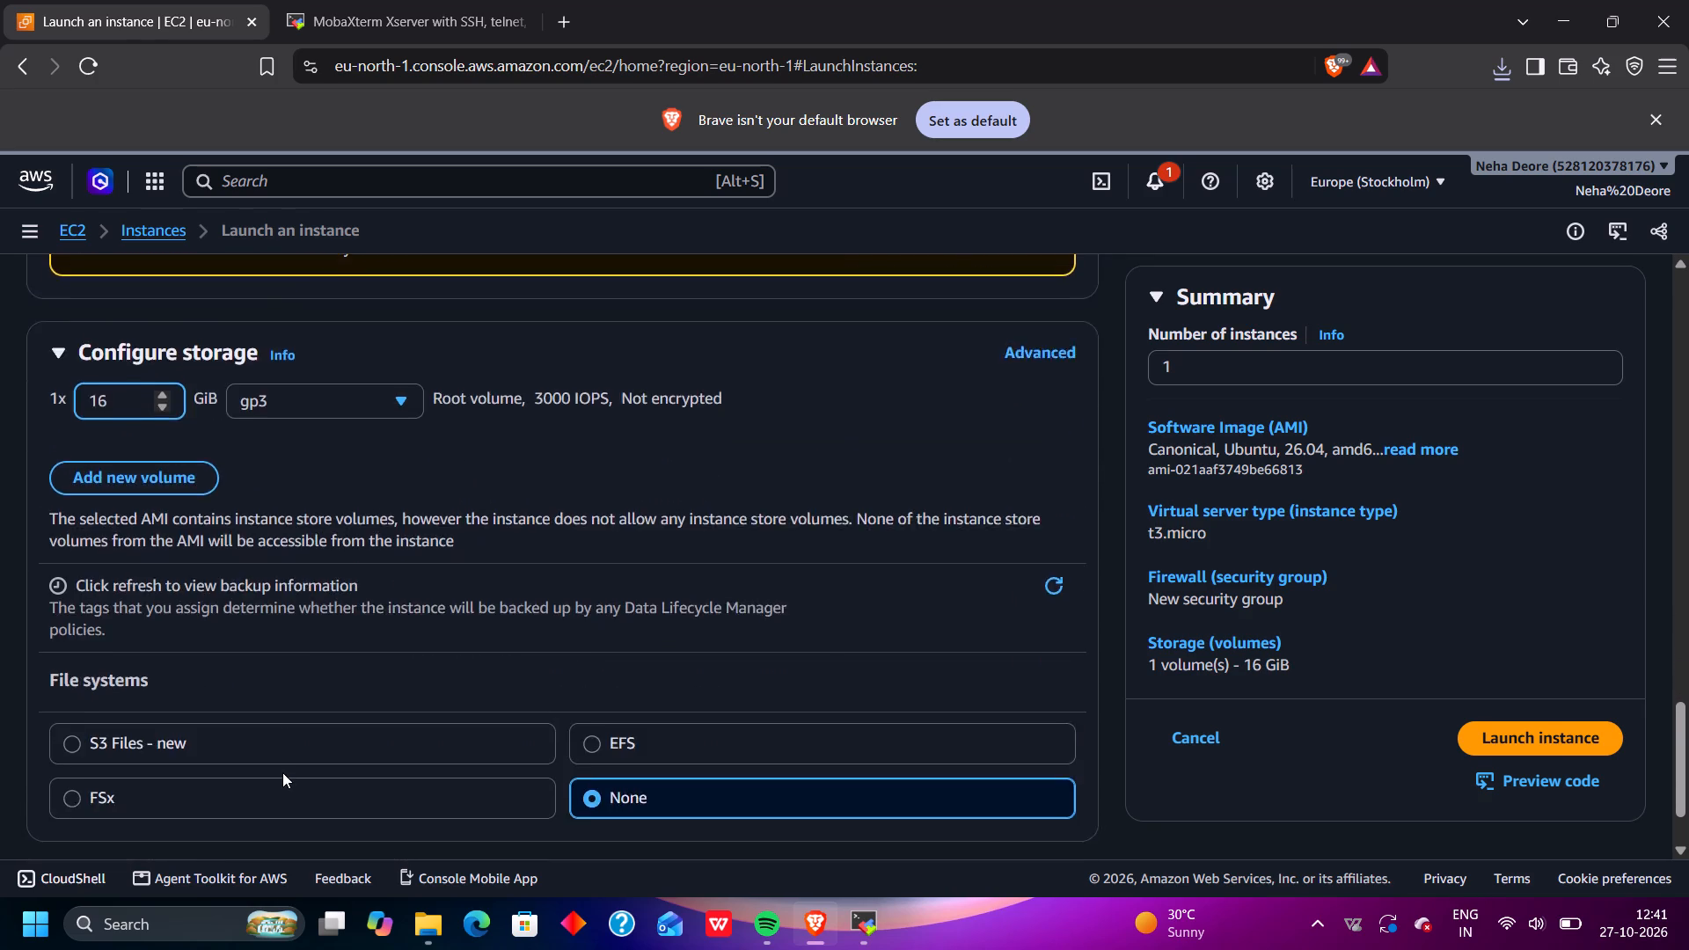
scroll(282, 772, down, 2)
scroll(612, 563, up, 9)
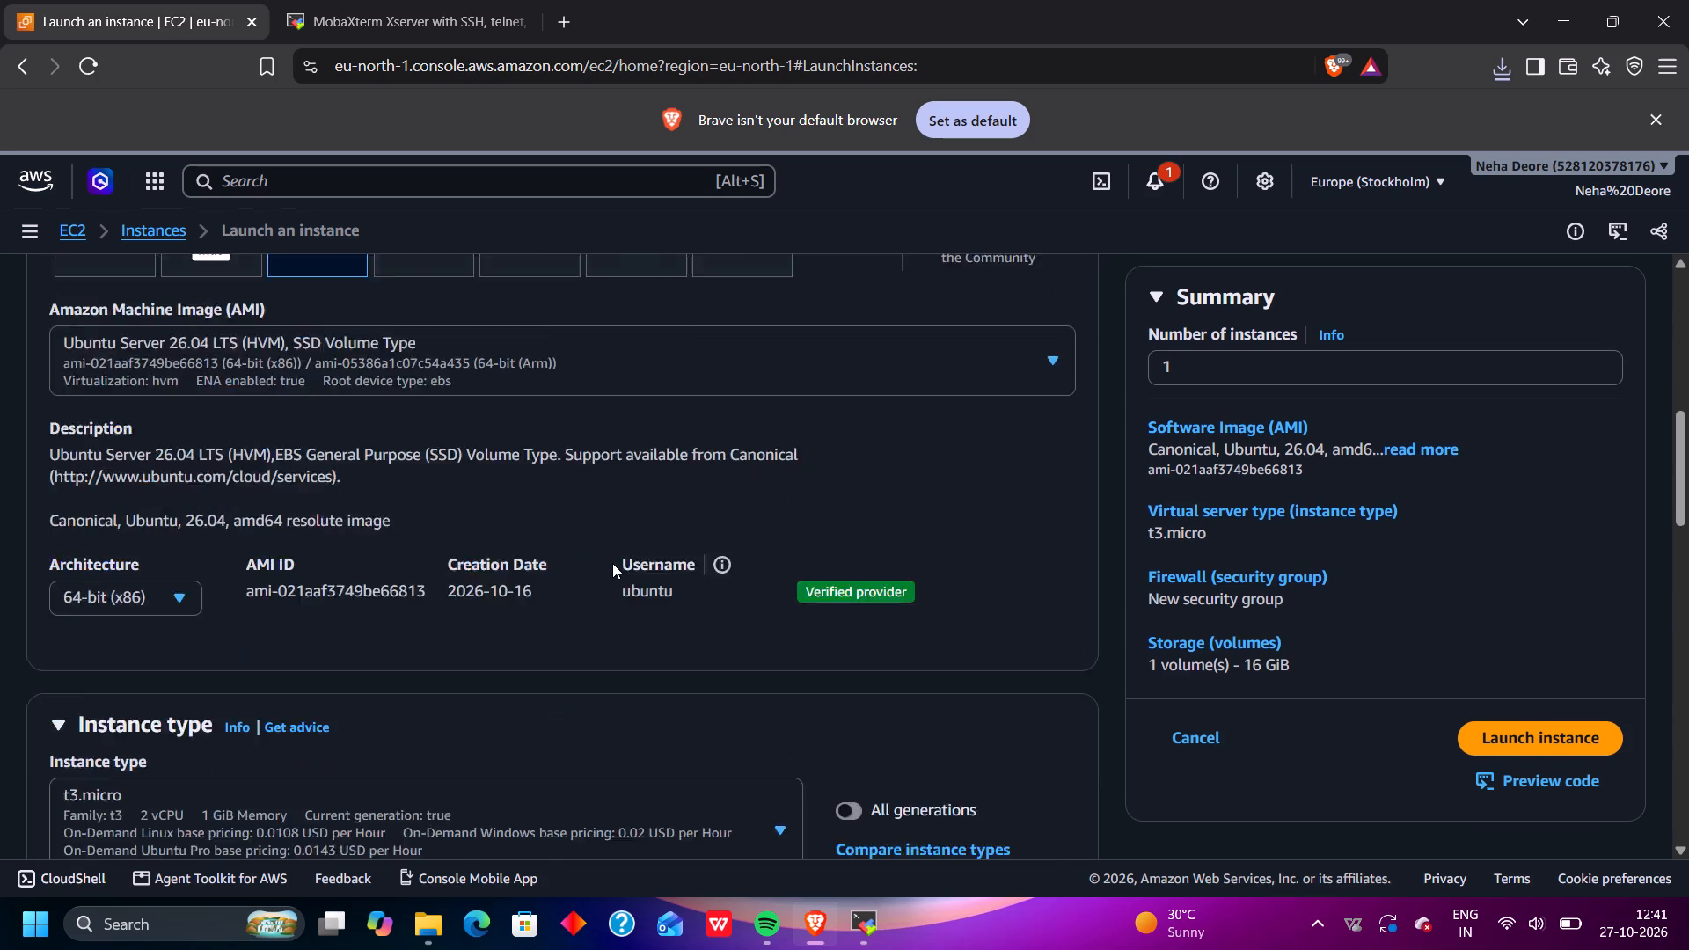
click(1500, 736)
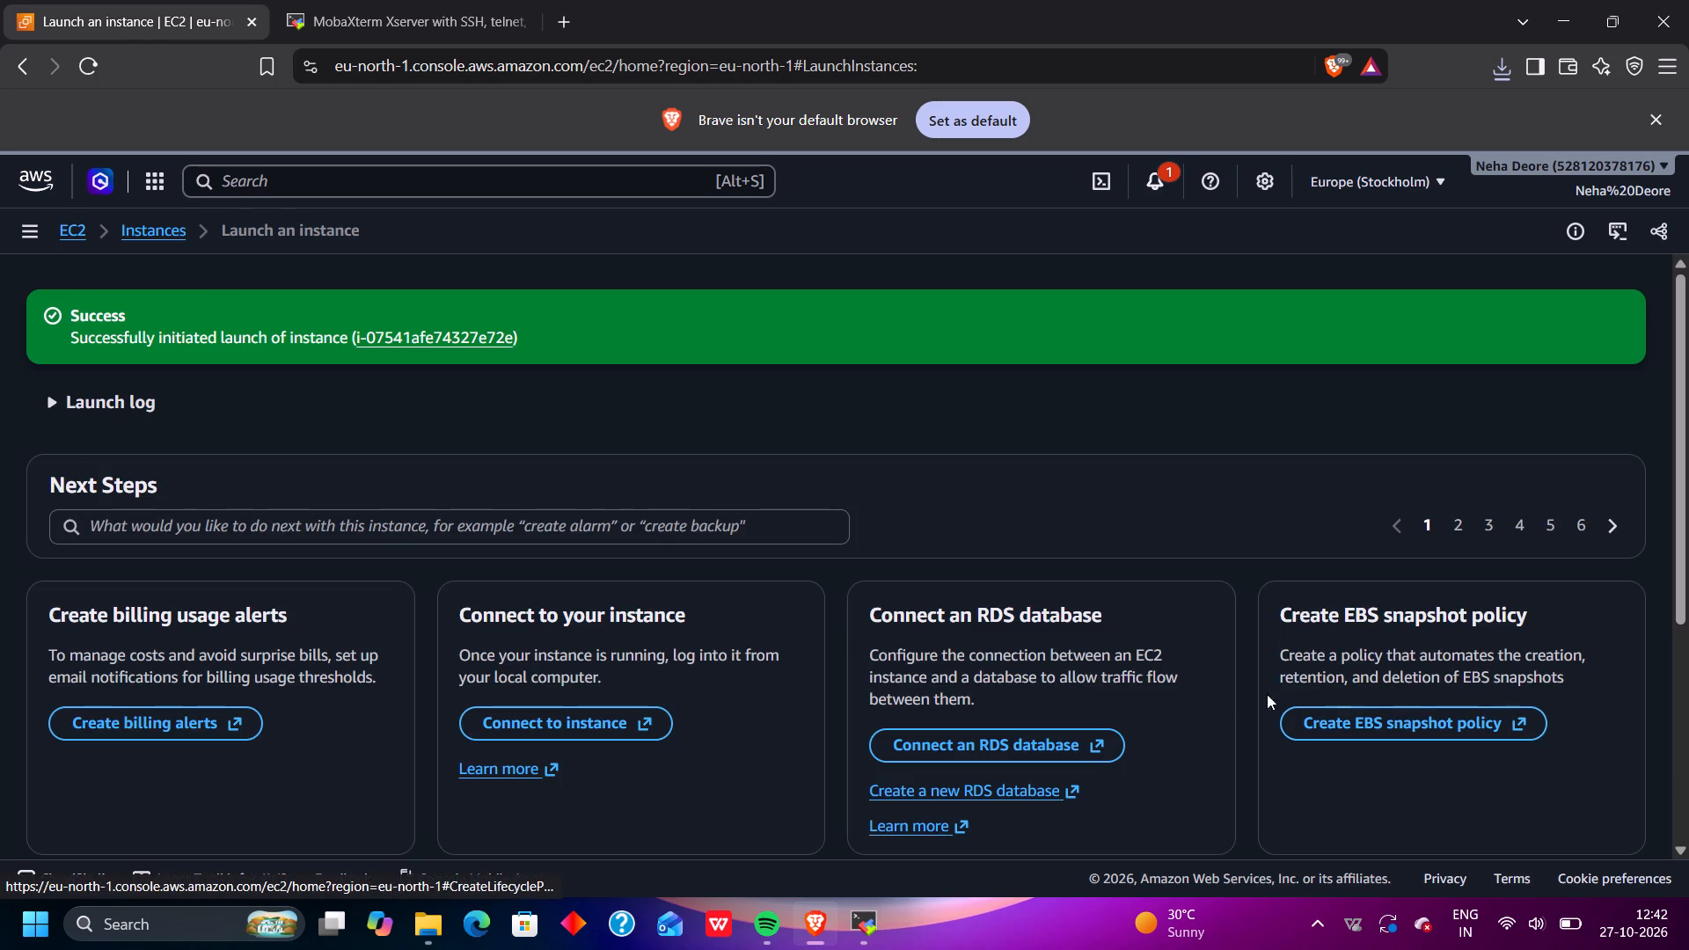
Go to the Instances list, select the Neha instance and copy its public IPv4 address.
click(164, 220)
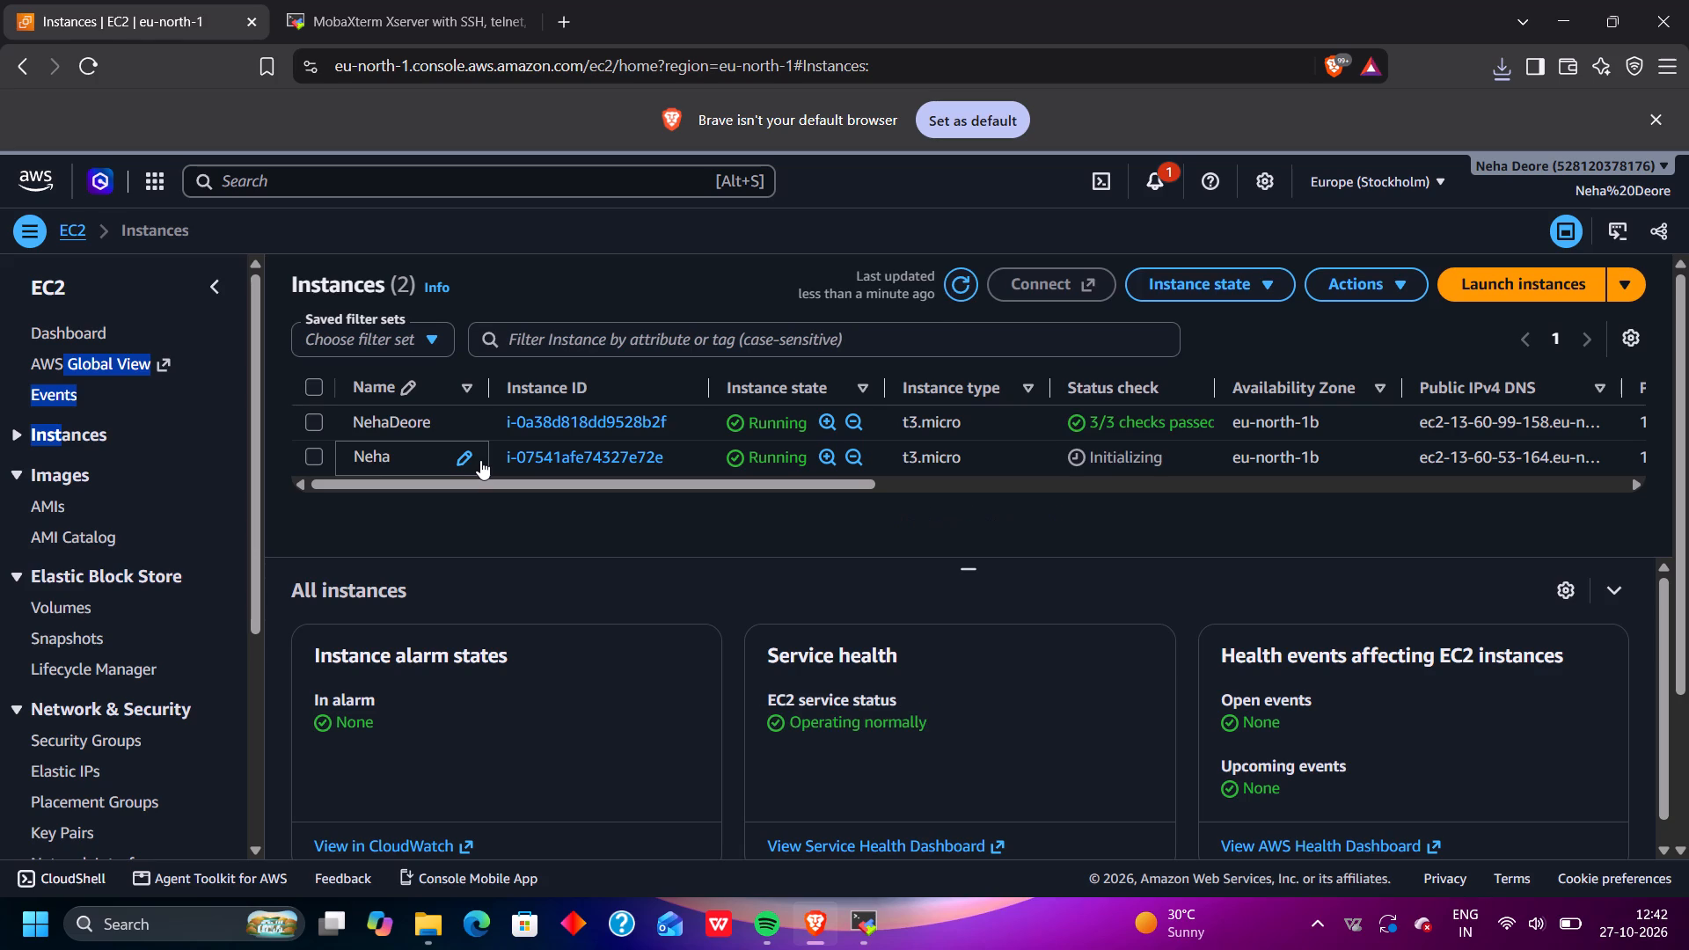
click(319, 457)
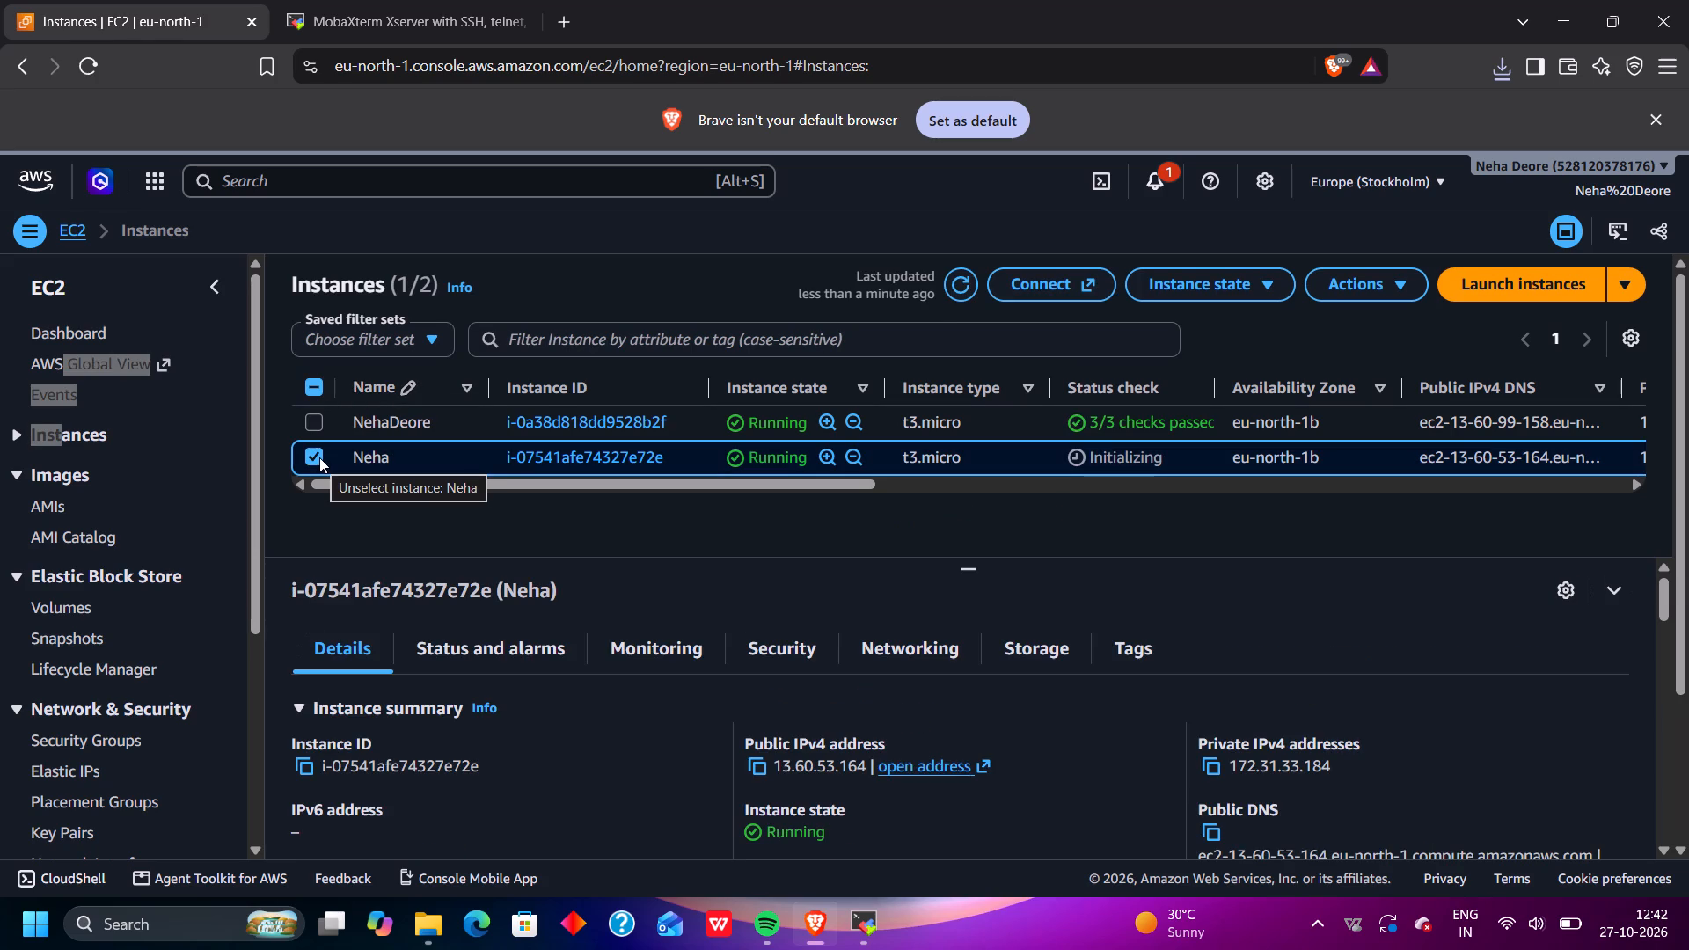
scroll(609, 632, up, 1)
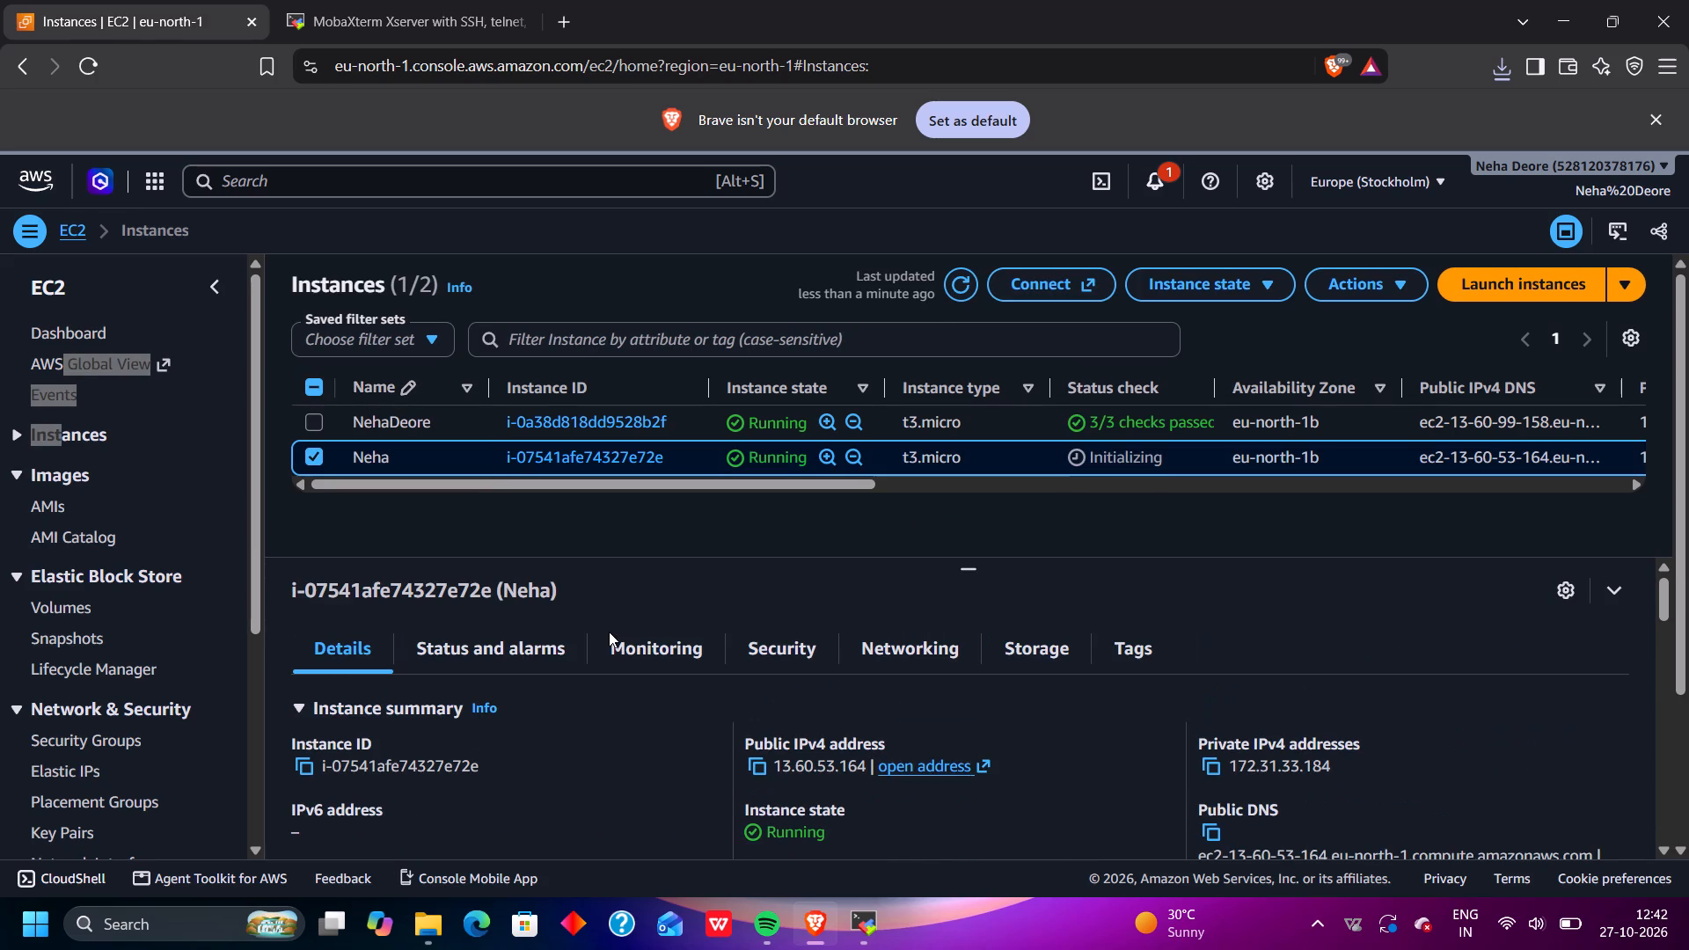
click(757, 774)
Switch to MobaXterm to set up a session for the new EC2 instance.
click(882, 927)
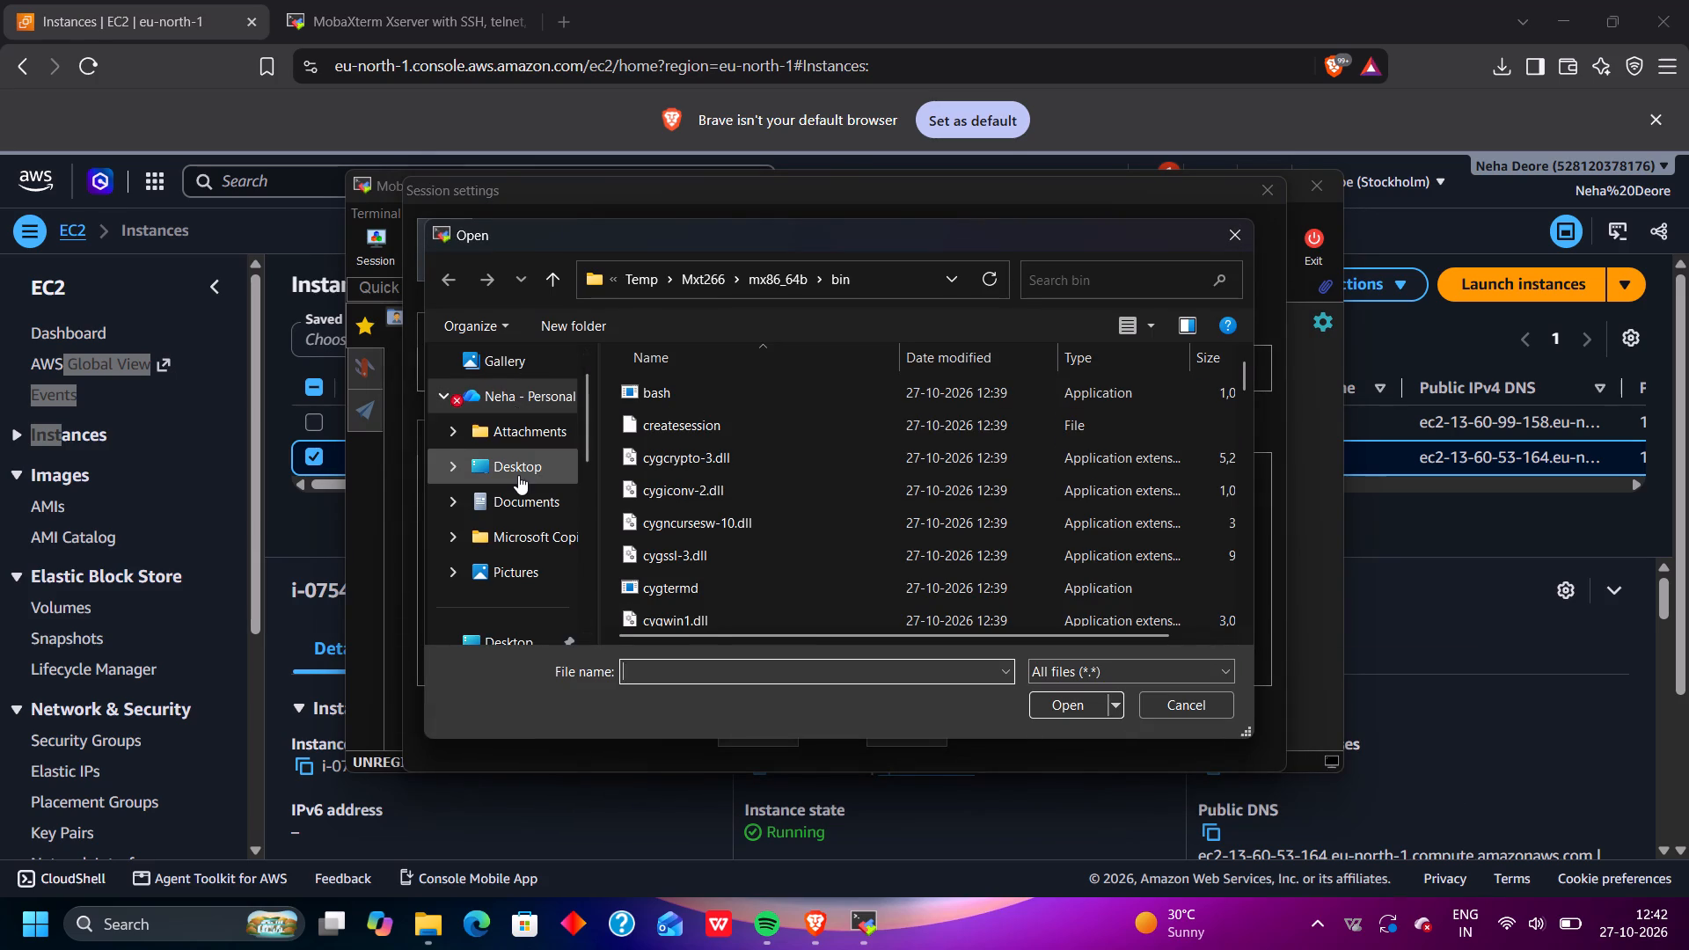
Choose Neha.pem from the Downloads folder as the SSH session's private key.
scroll(519, 477, down, 1)
scroll(684, 535, down, 2)
scroll(684, 535, up, 7)
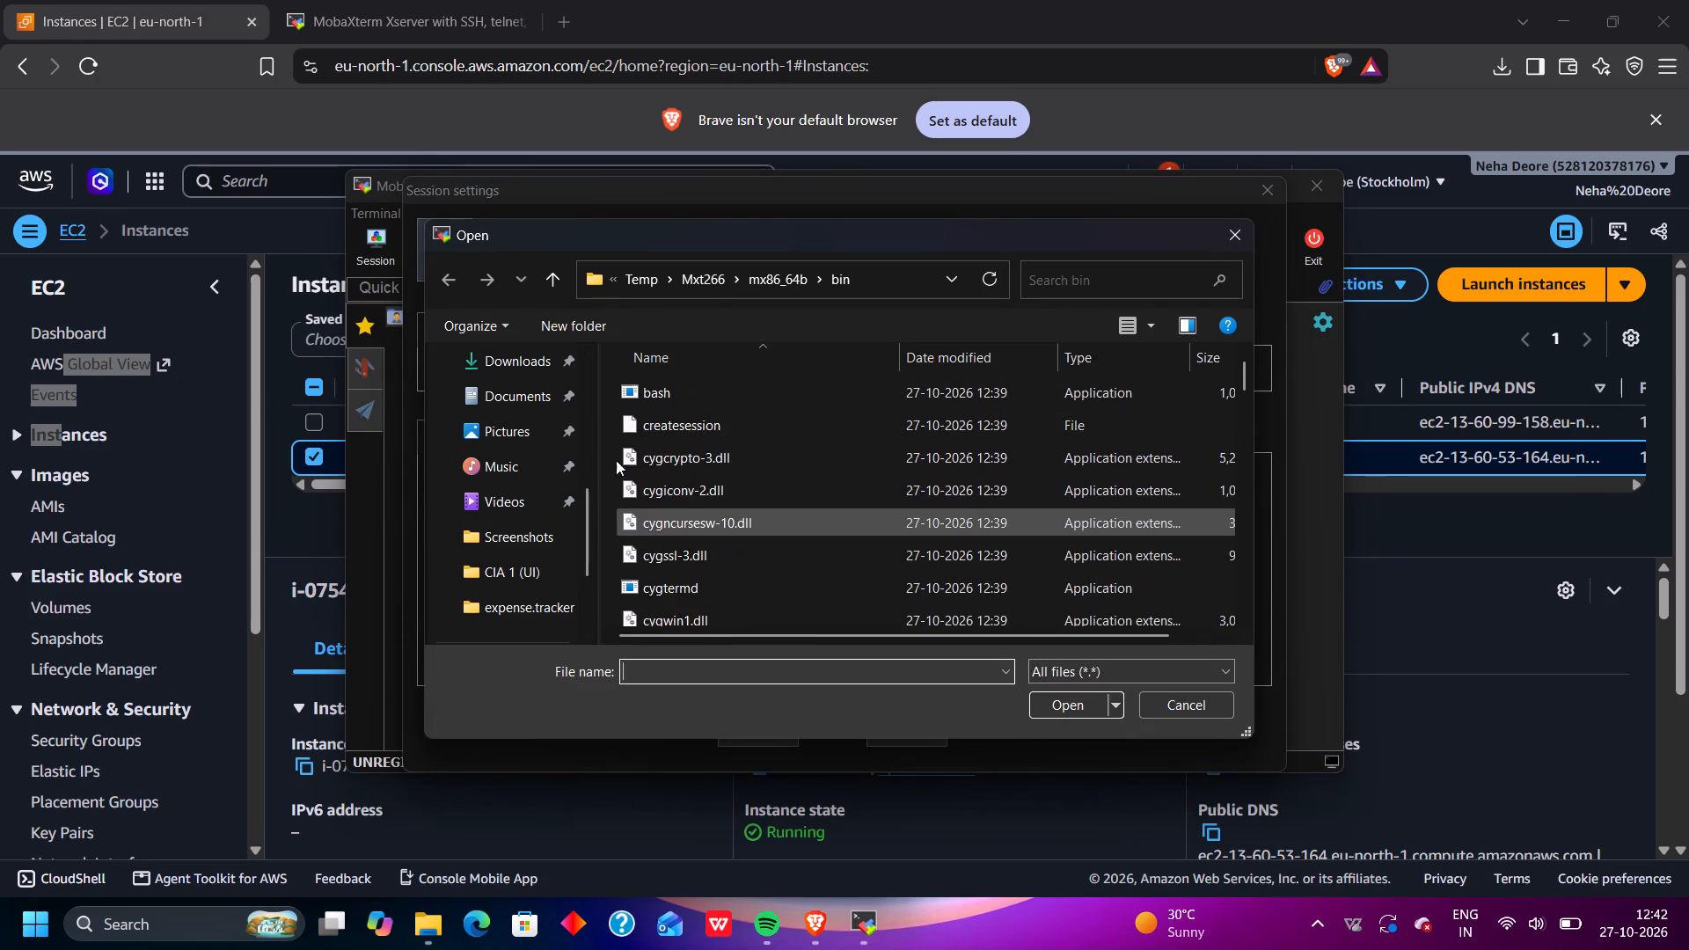
click(534, 364)
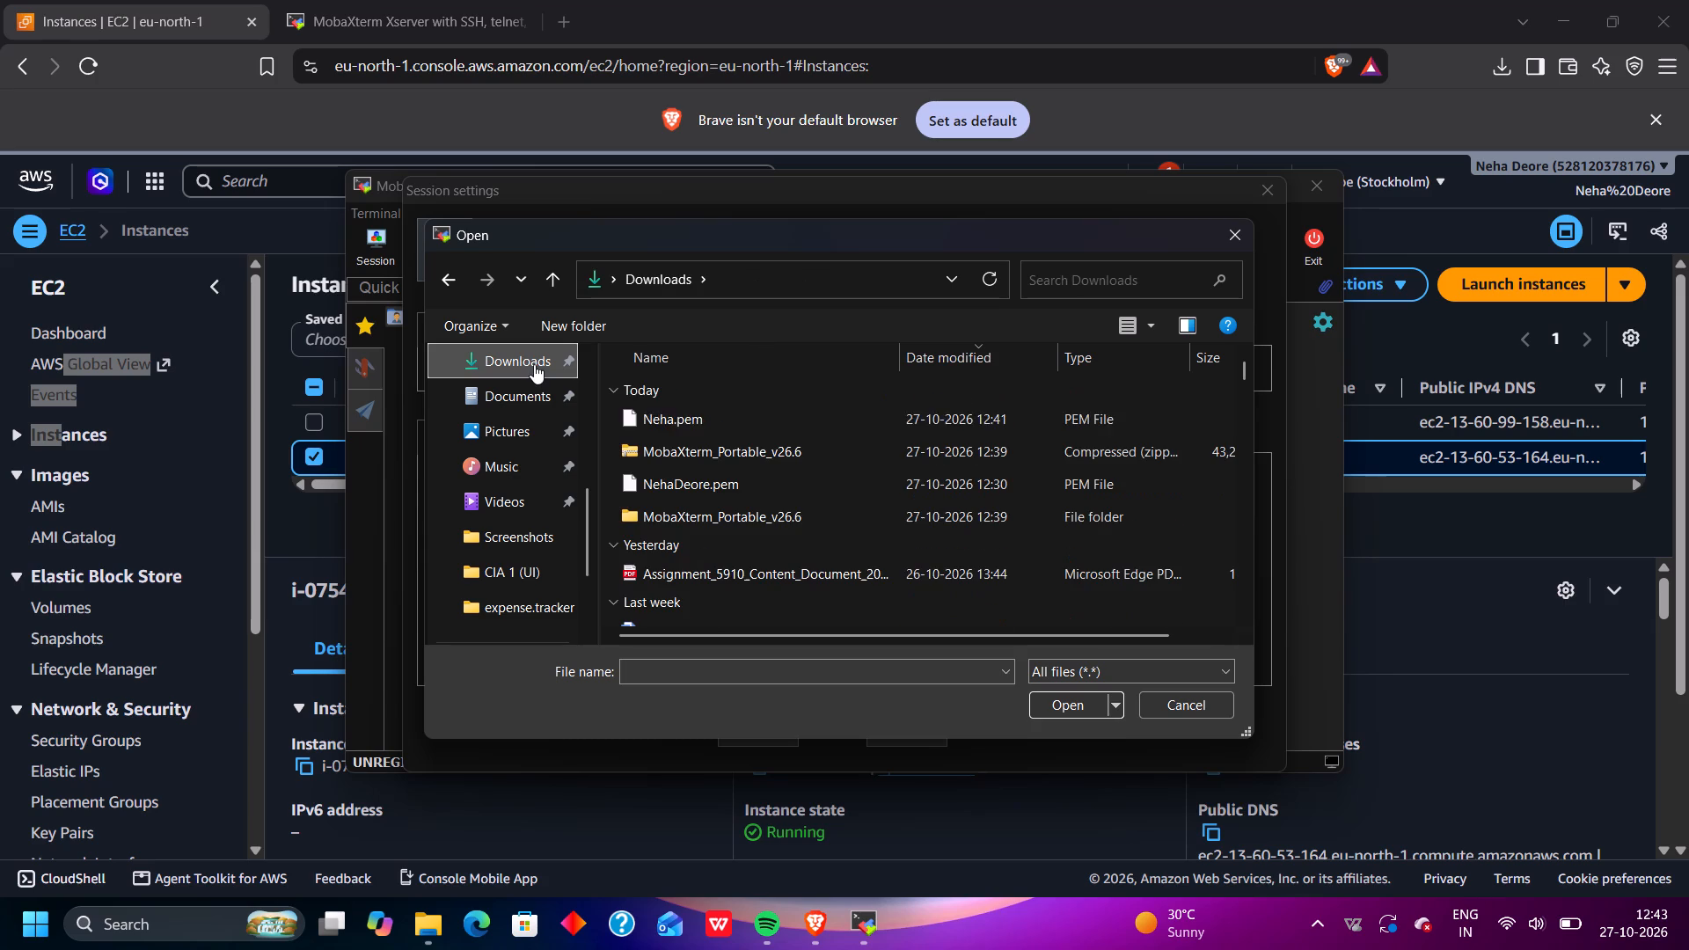
double_click(662, 419)
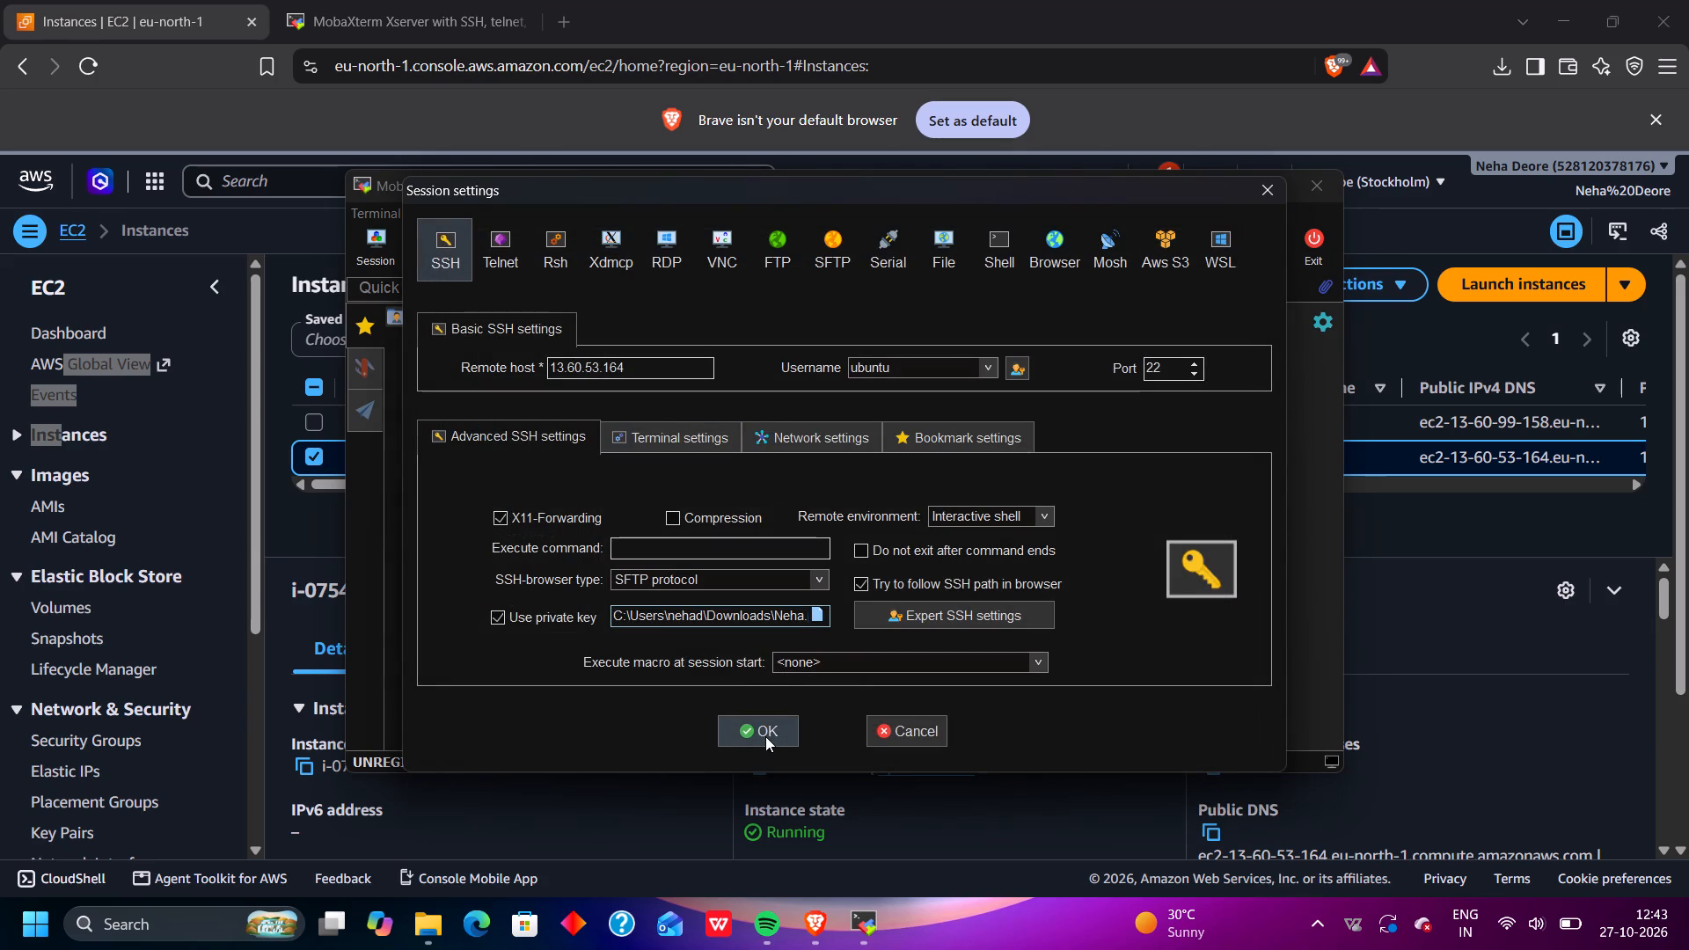
Start the SSH session to 13.60.53.164 as ubuntu, accept the server's identity and opt out of showing that message again.
click(765, 736)
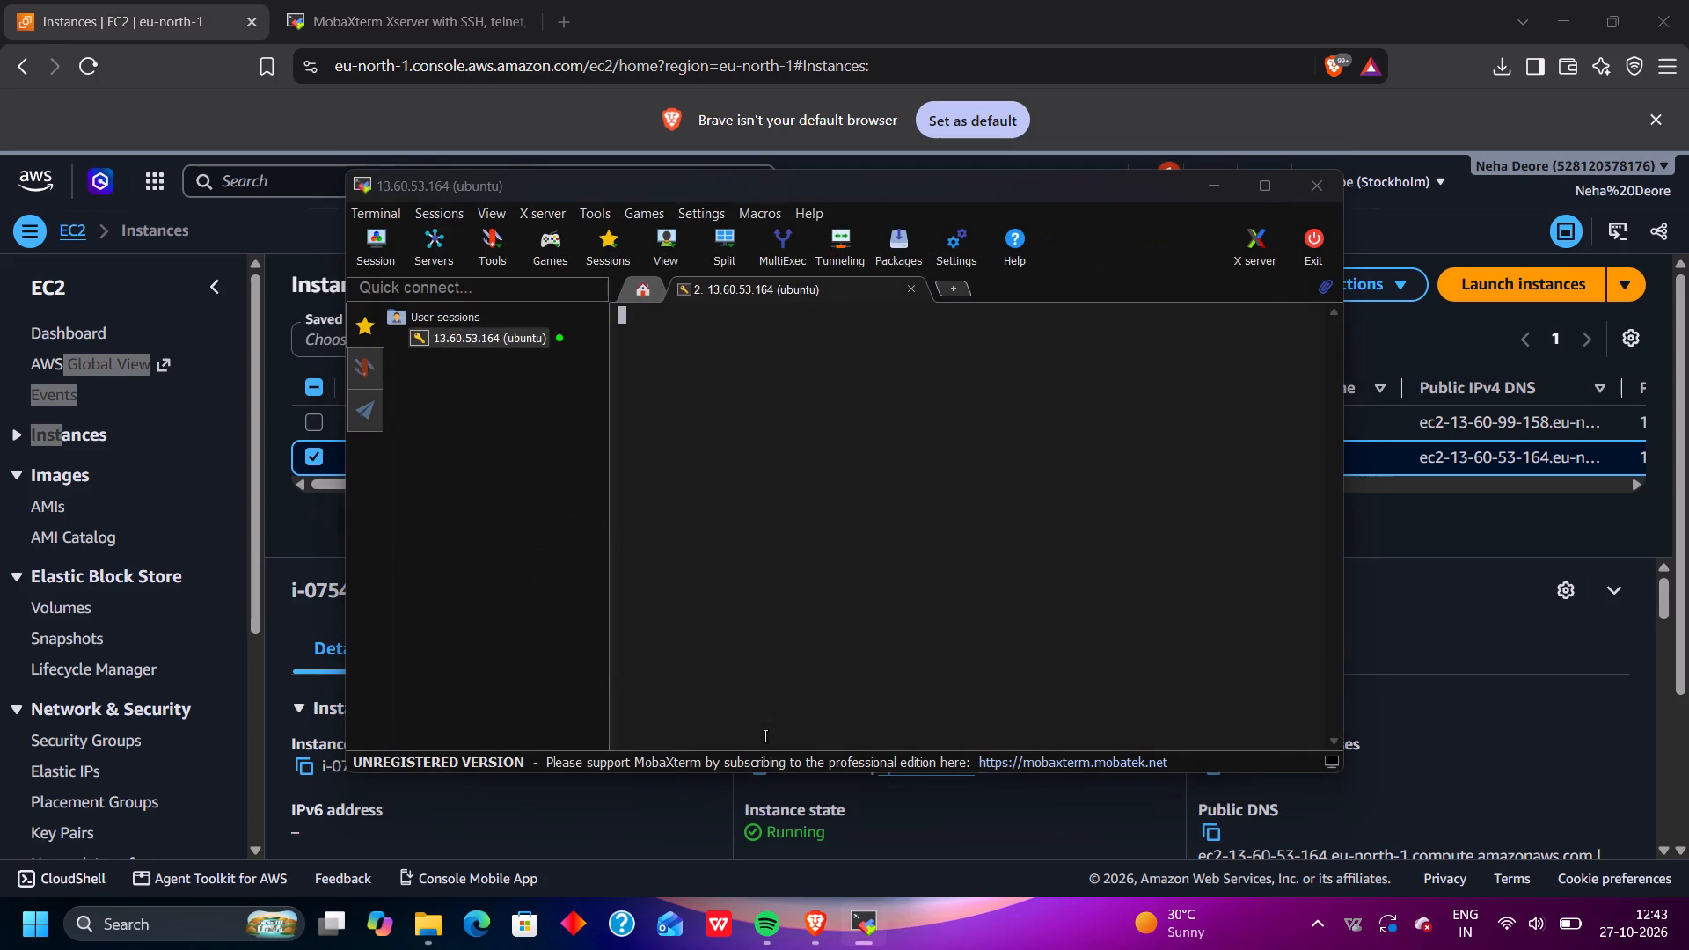
click(560, 598)
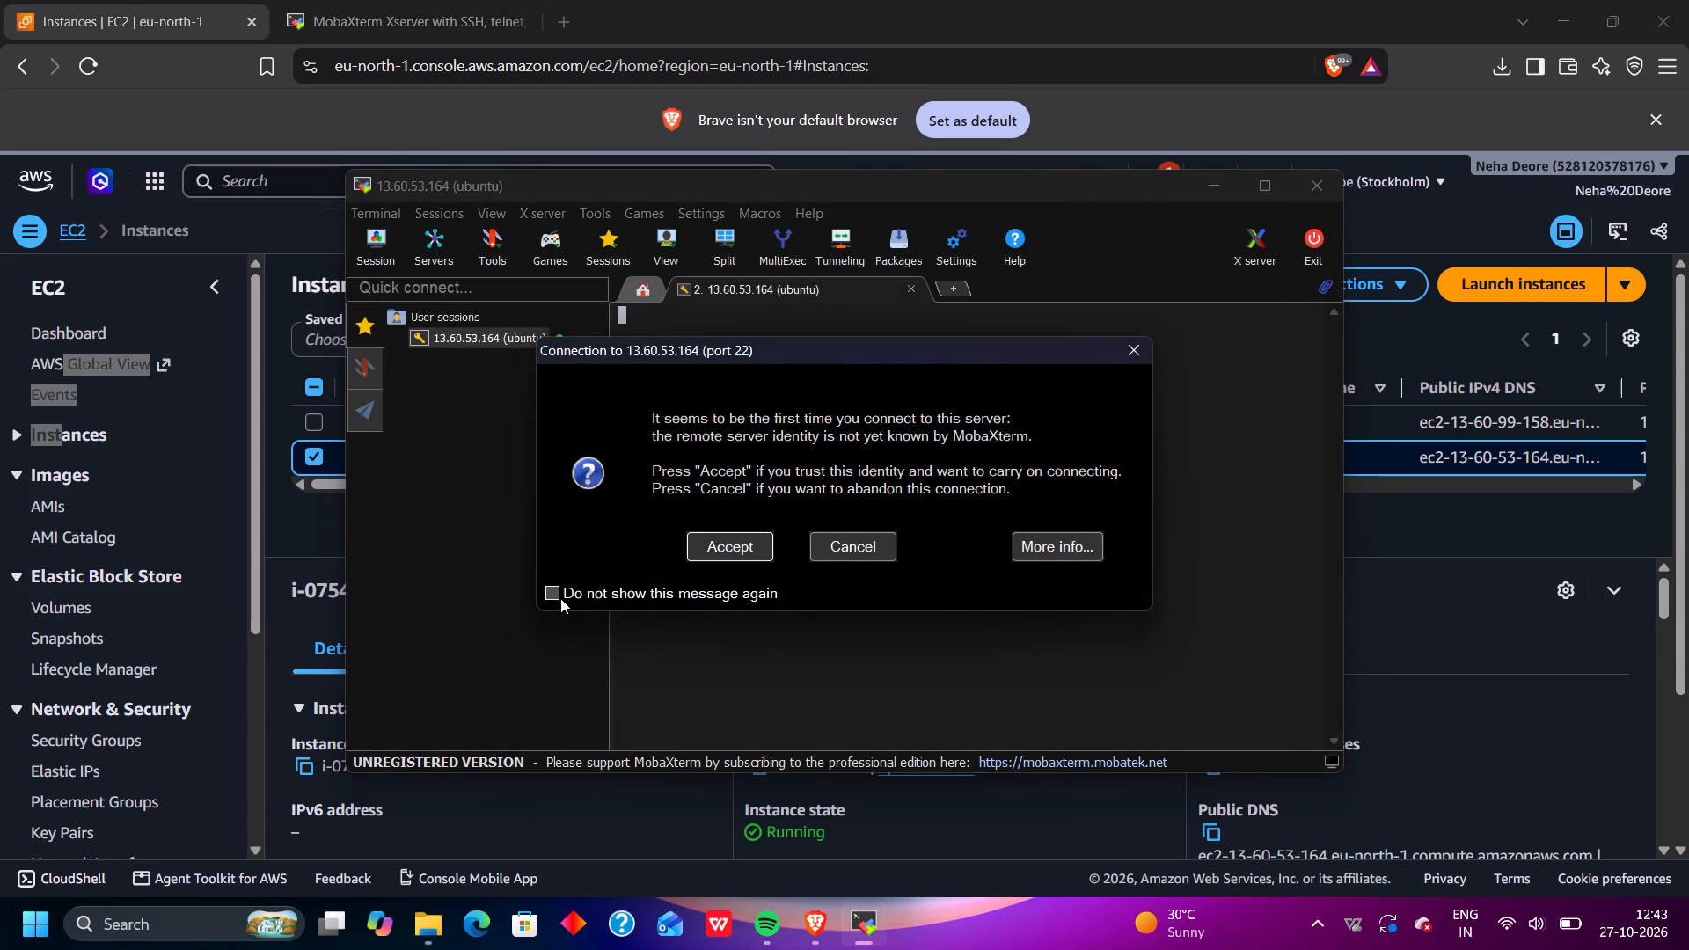
click(714, 555)
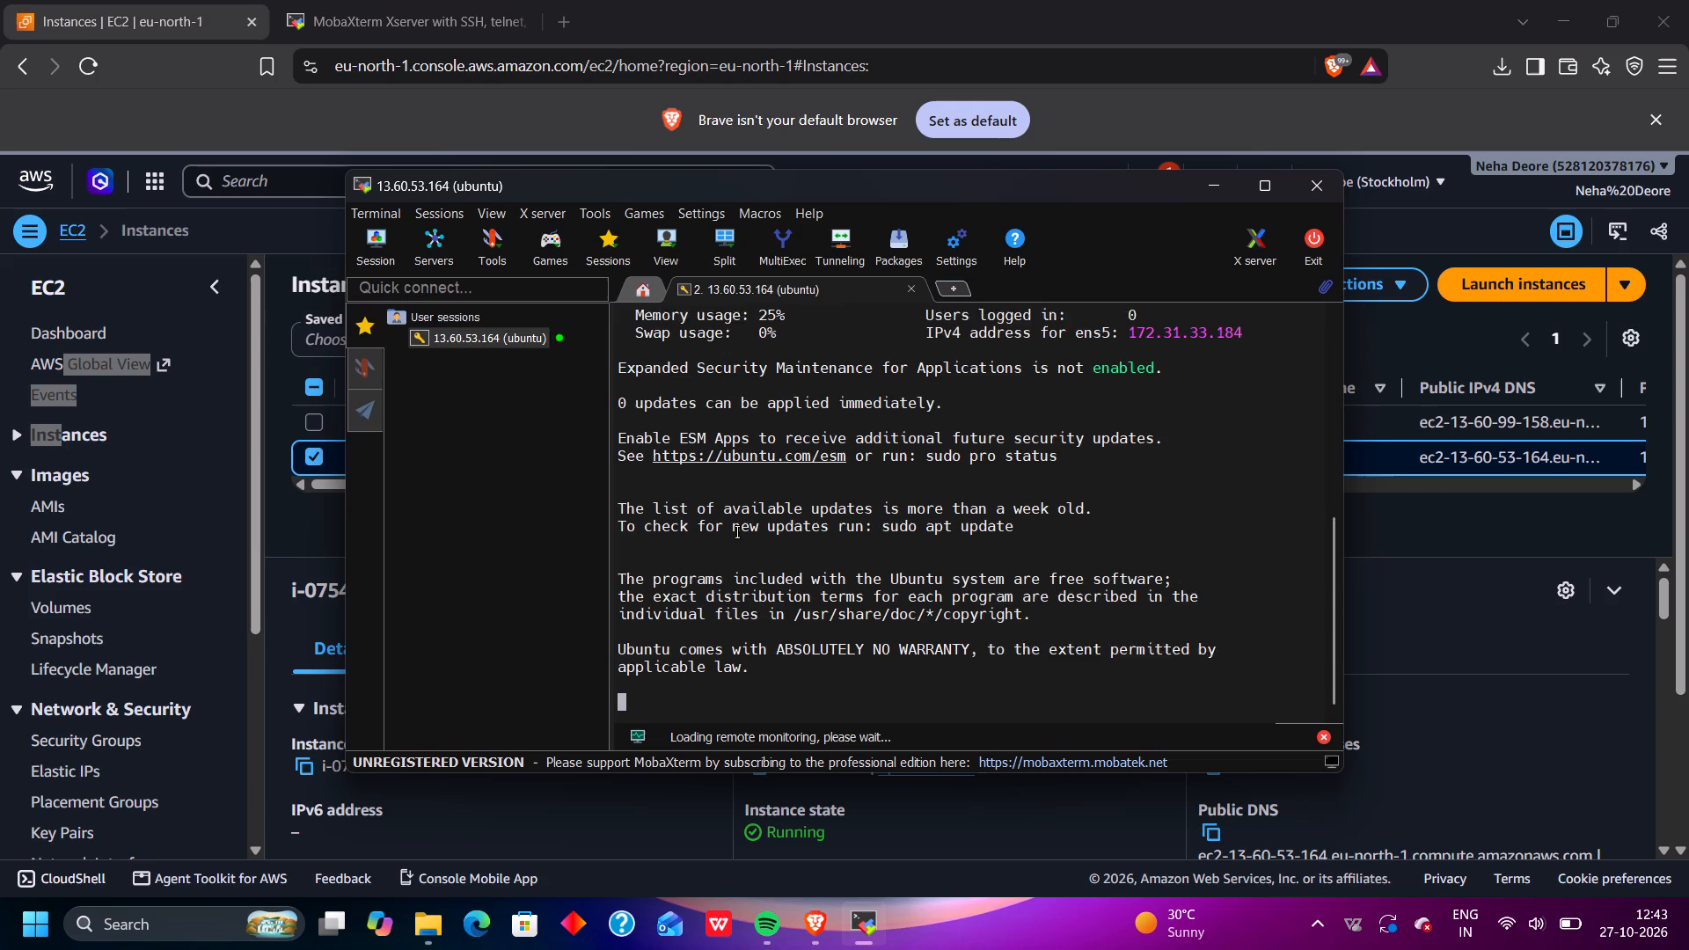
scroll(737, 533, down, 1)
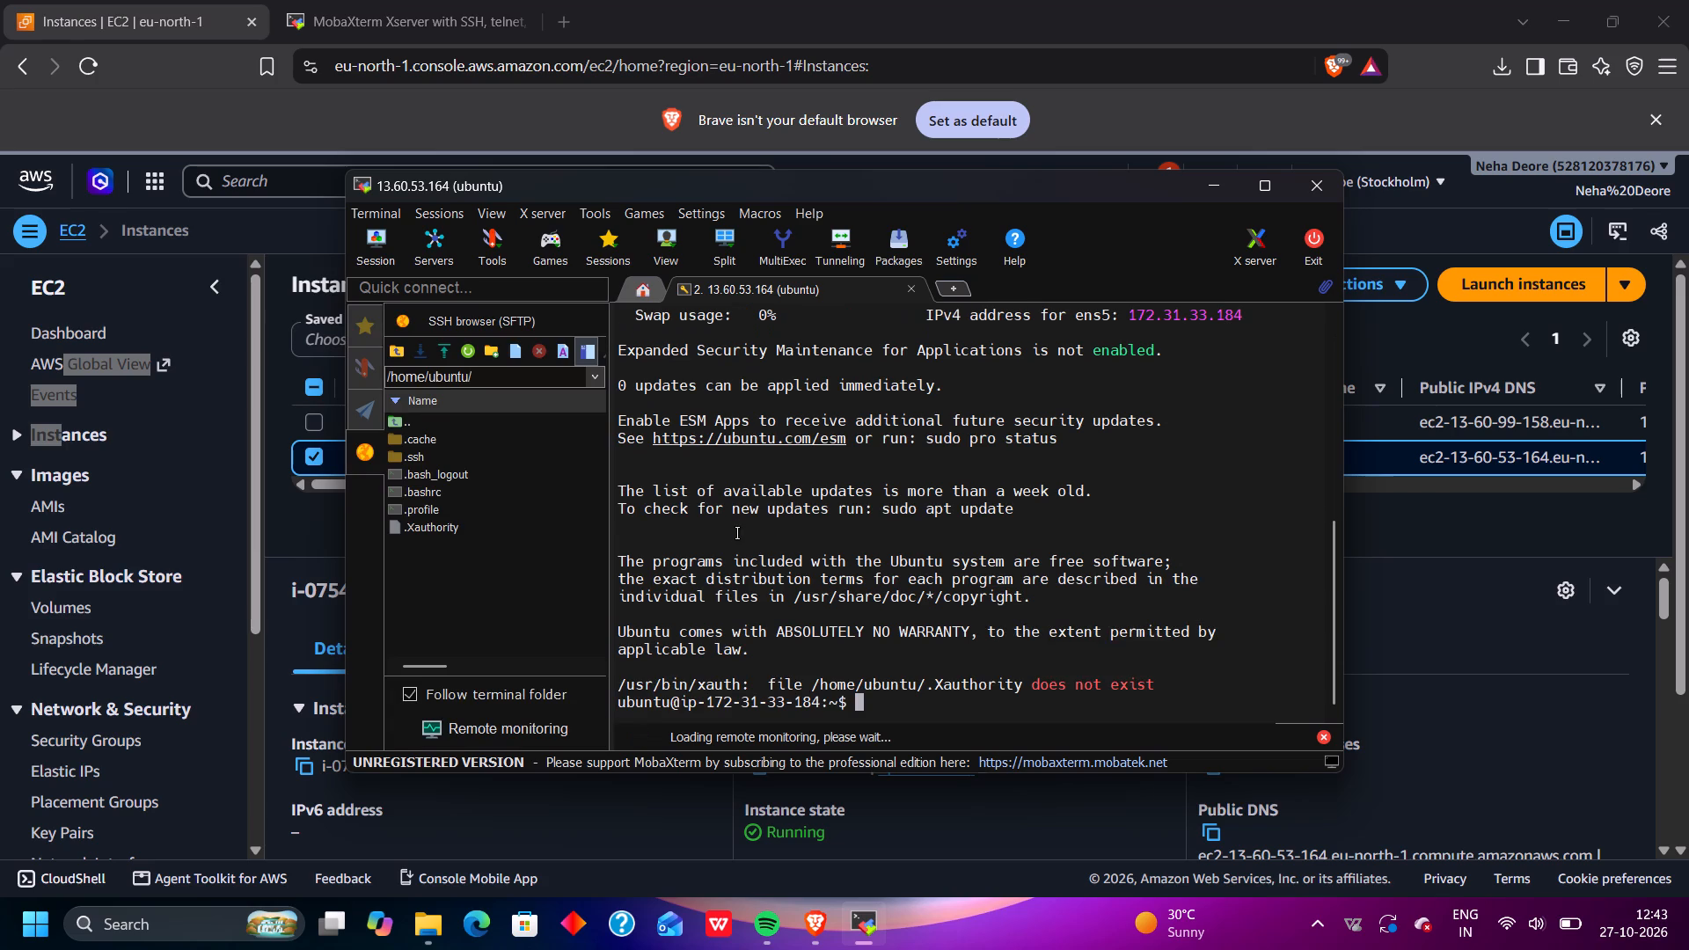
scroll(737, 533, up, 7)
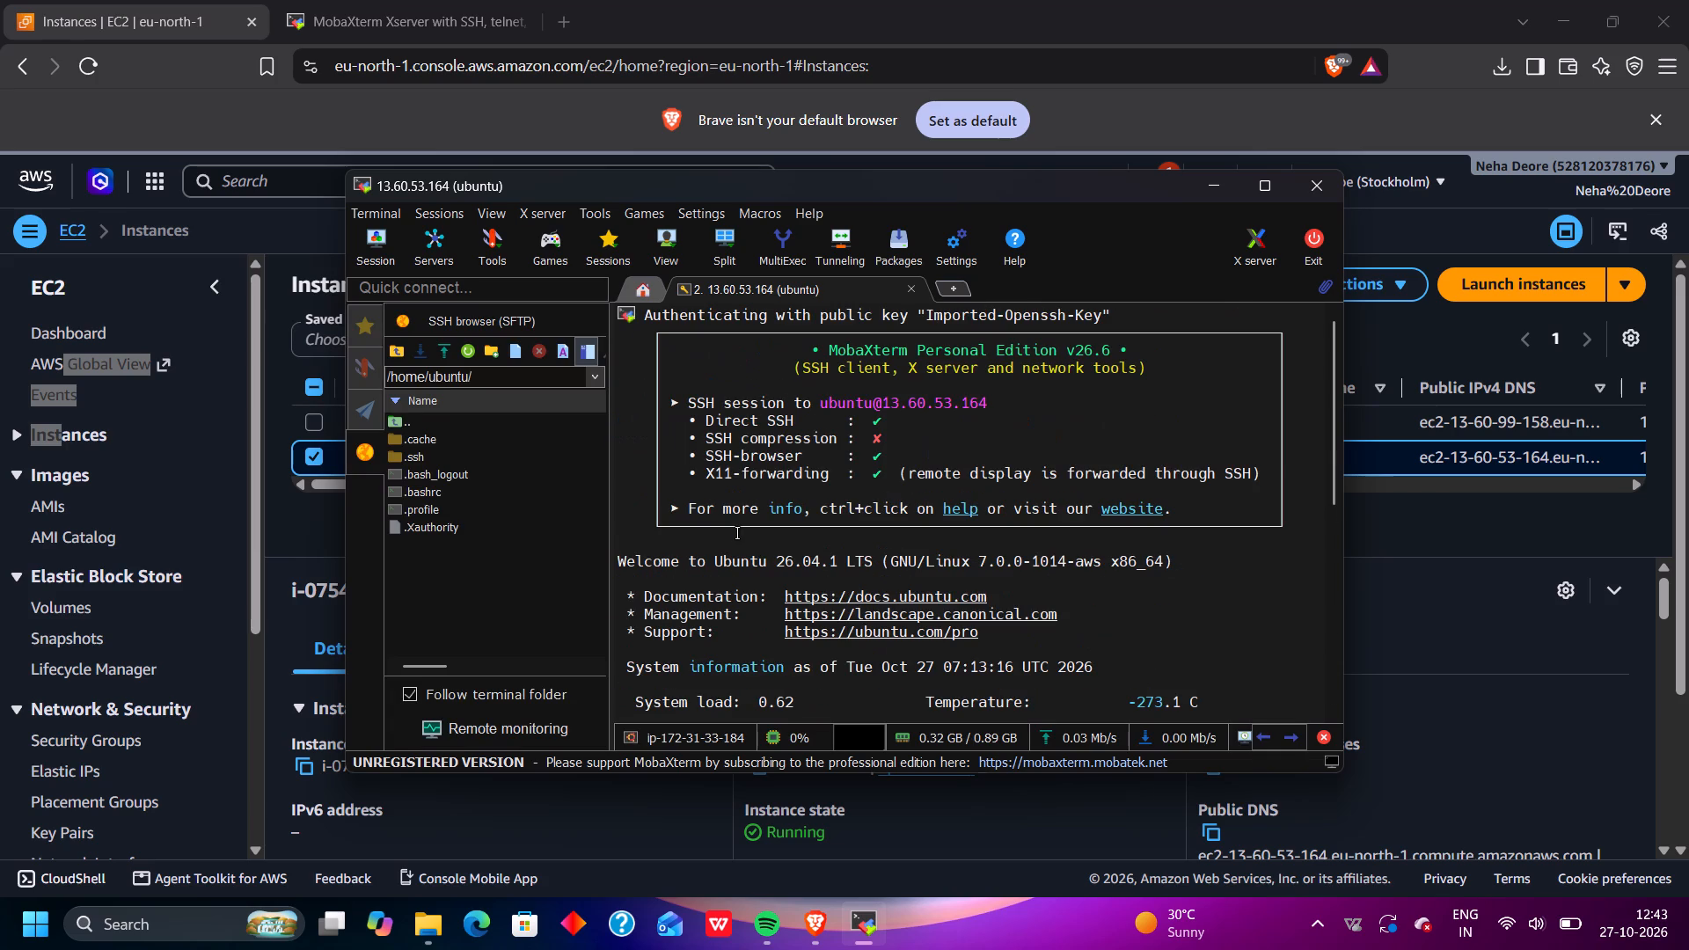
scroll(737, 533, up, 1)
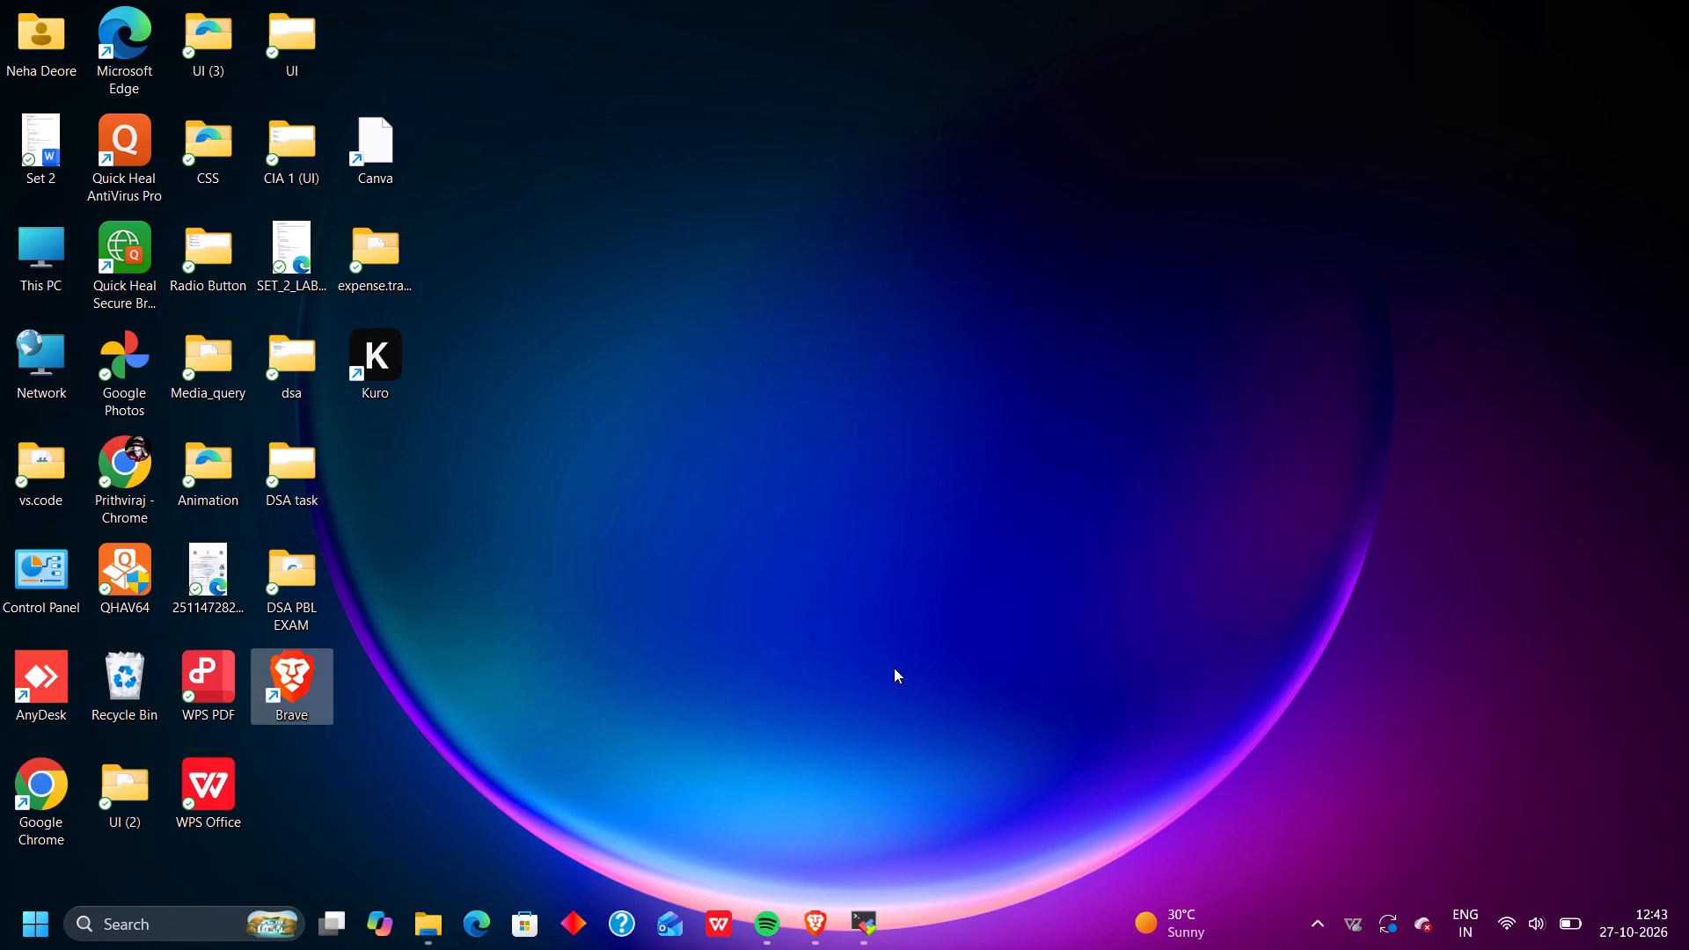
Open the Shut Down Windows dialog from the desktop and choose Restart.
key(alt+F4)
key(Down)
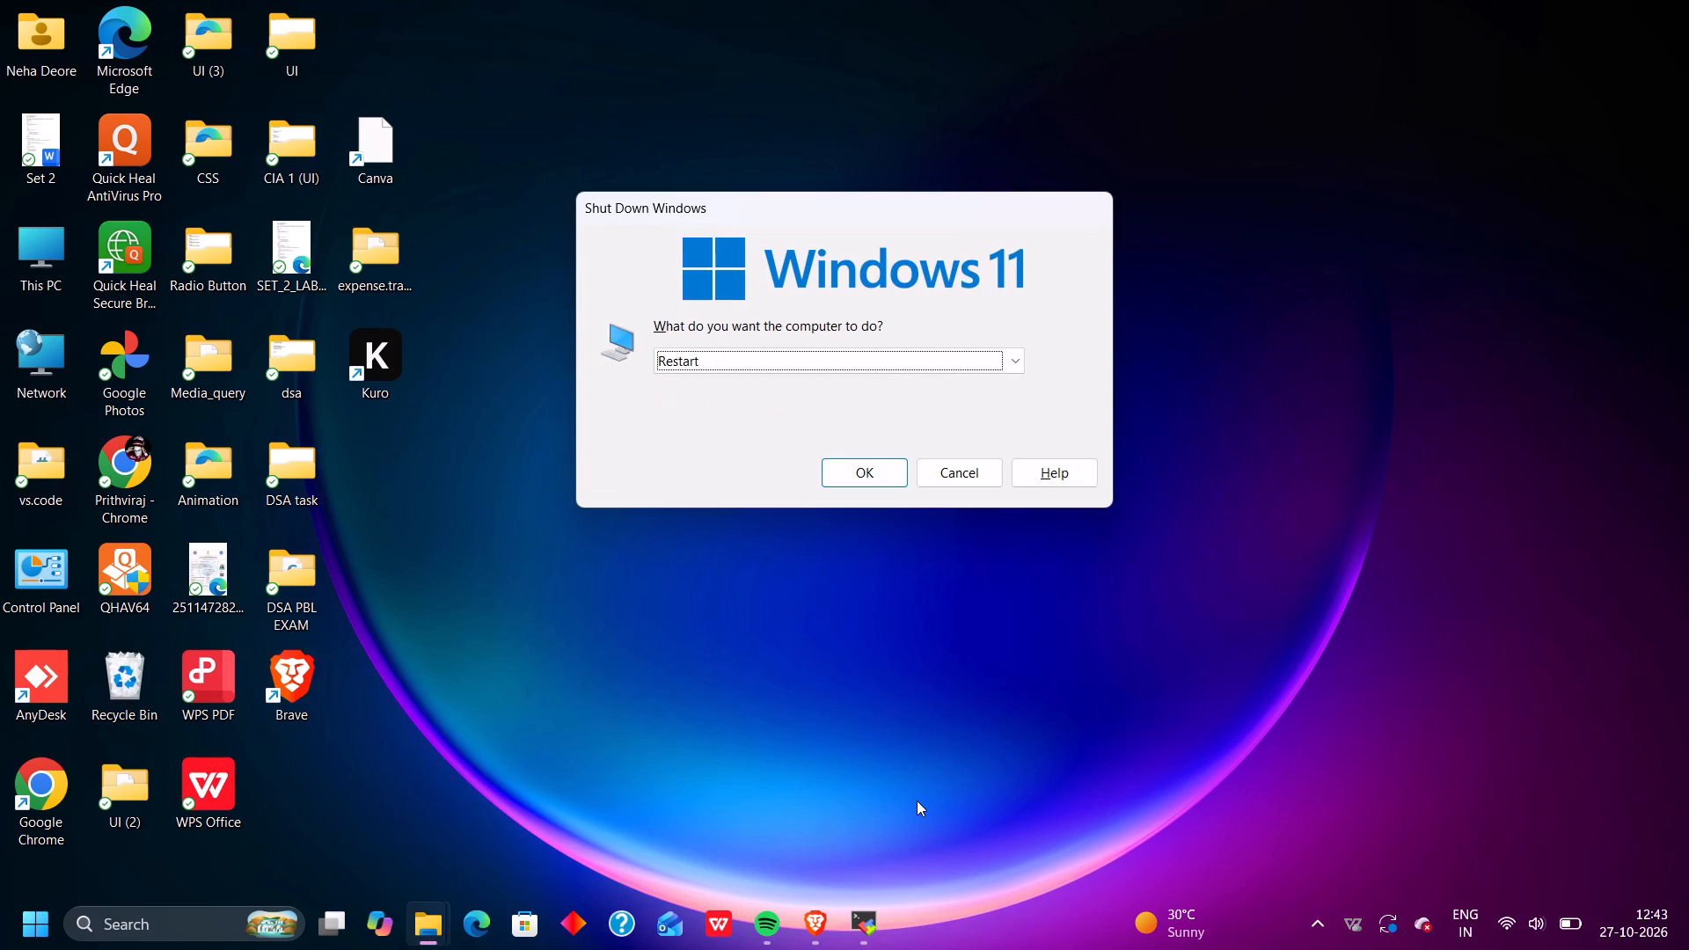
Change the choice in the Shut Down Windows dialog to Sleep and put the computer to sleep.
key(Up)
key(Up)
key(Down)
key(Up)
key(Return)
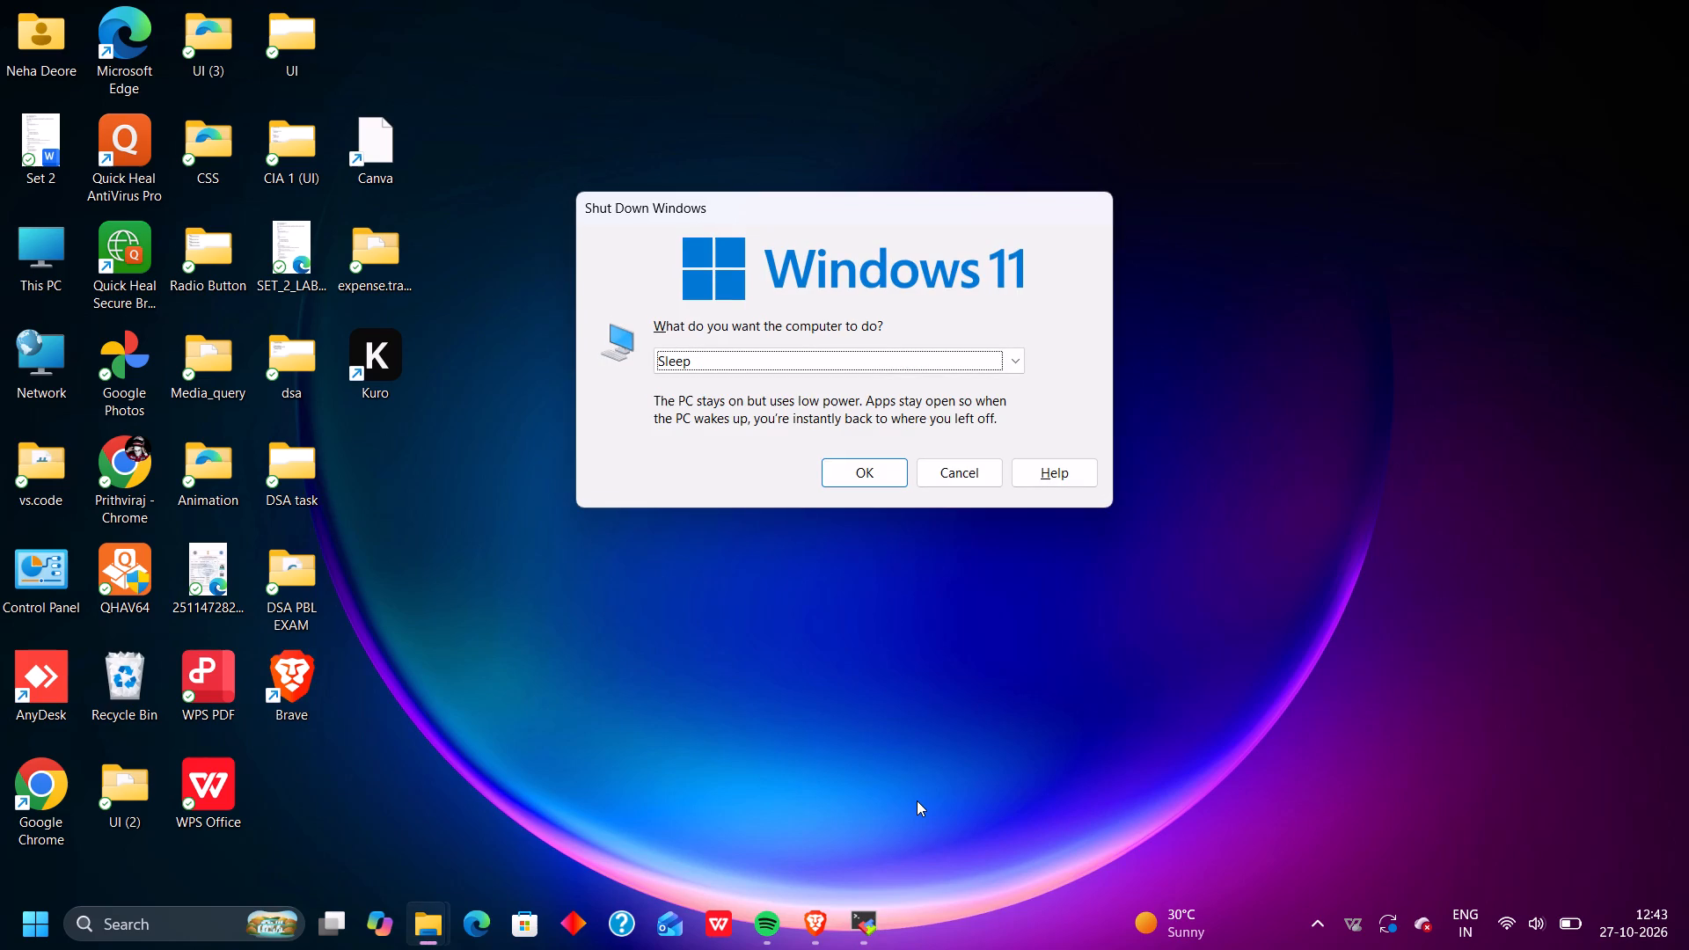
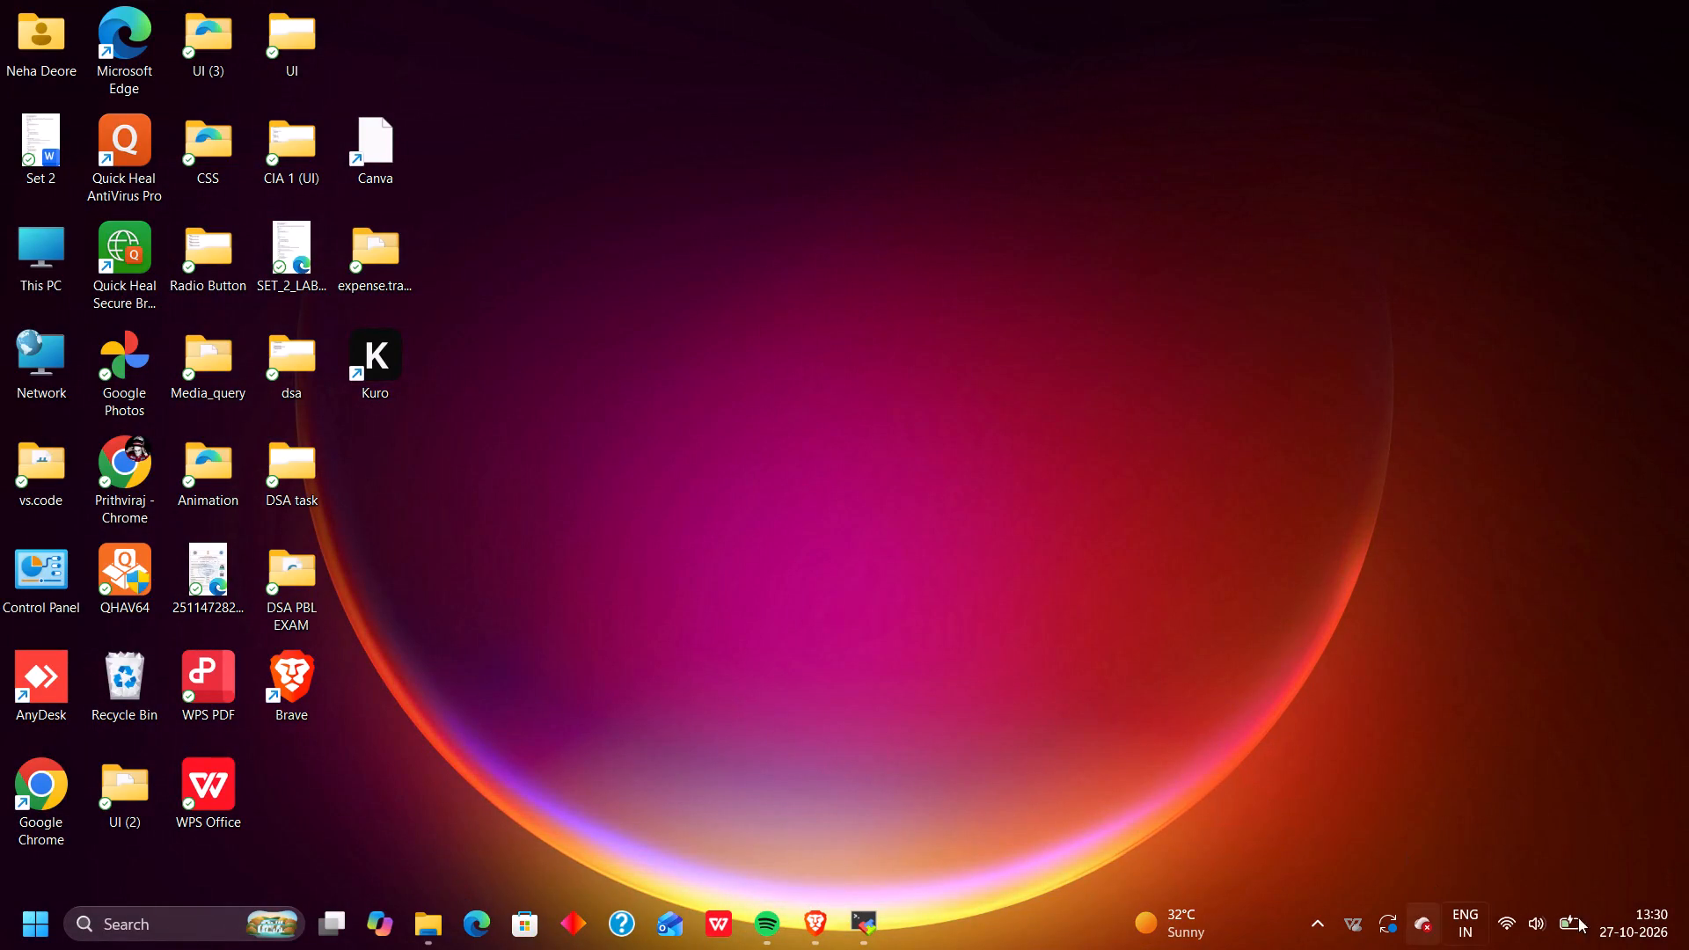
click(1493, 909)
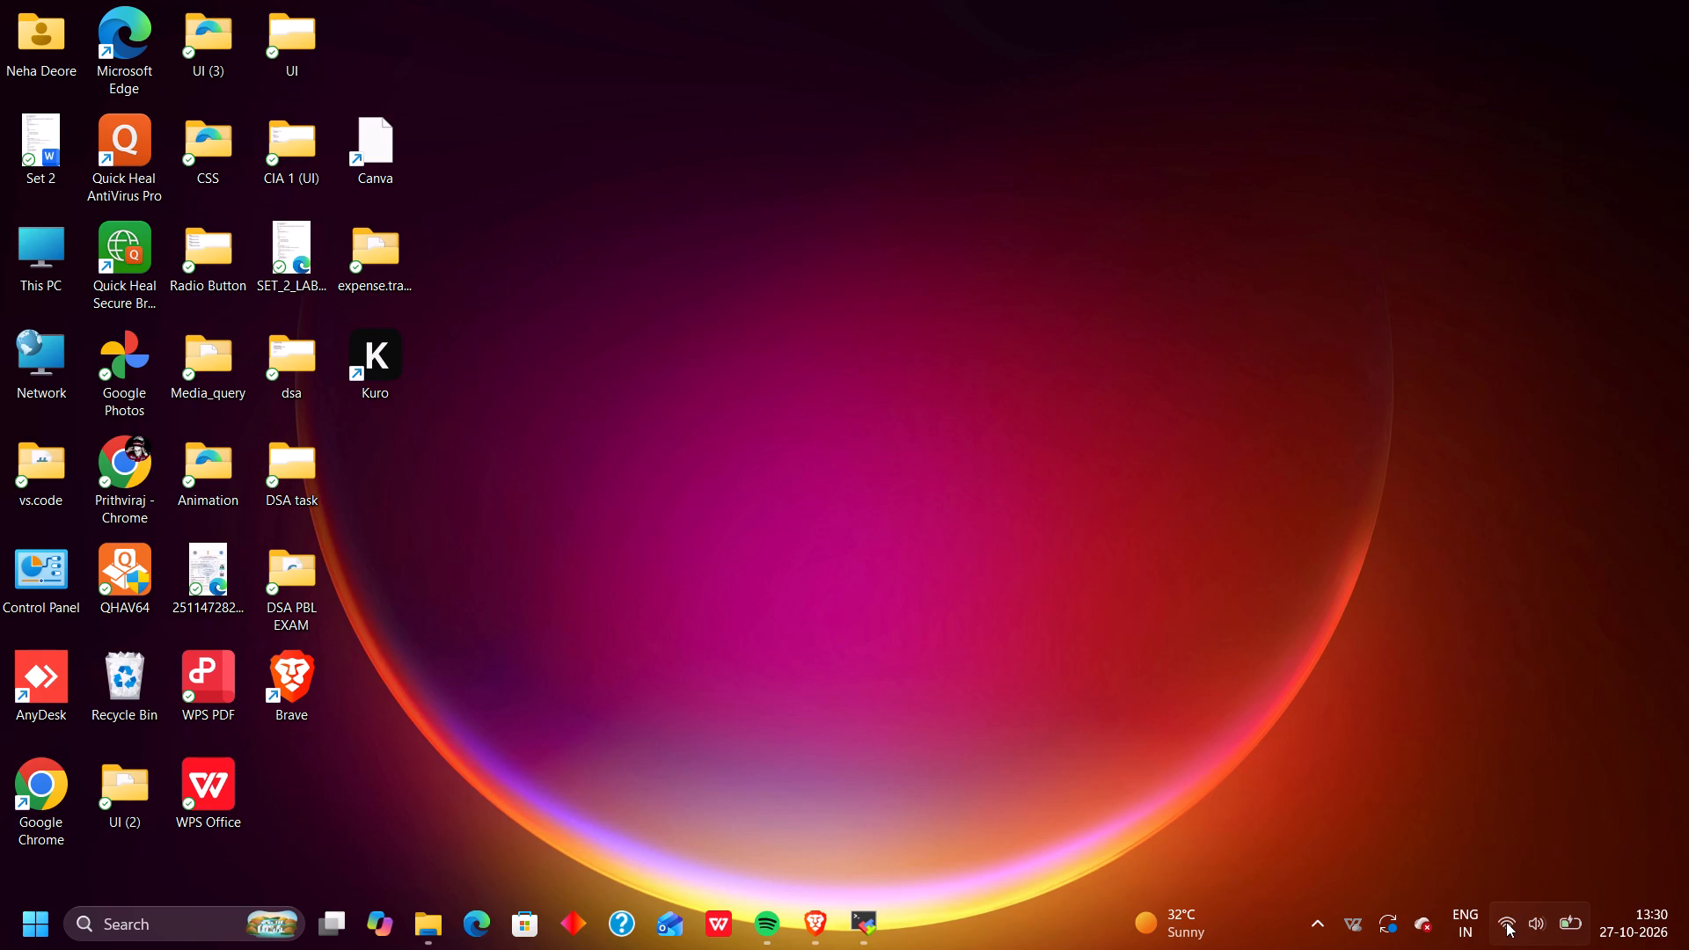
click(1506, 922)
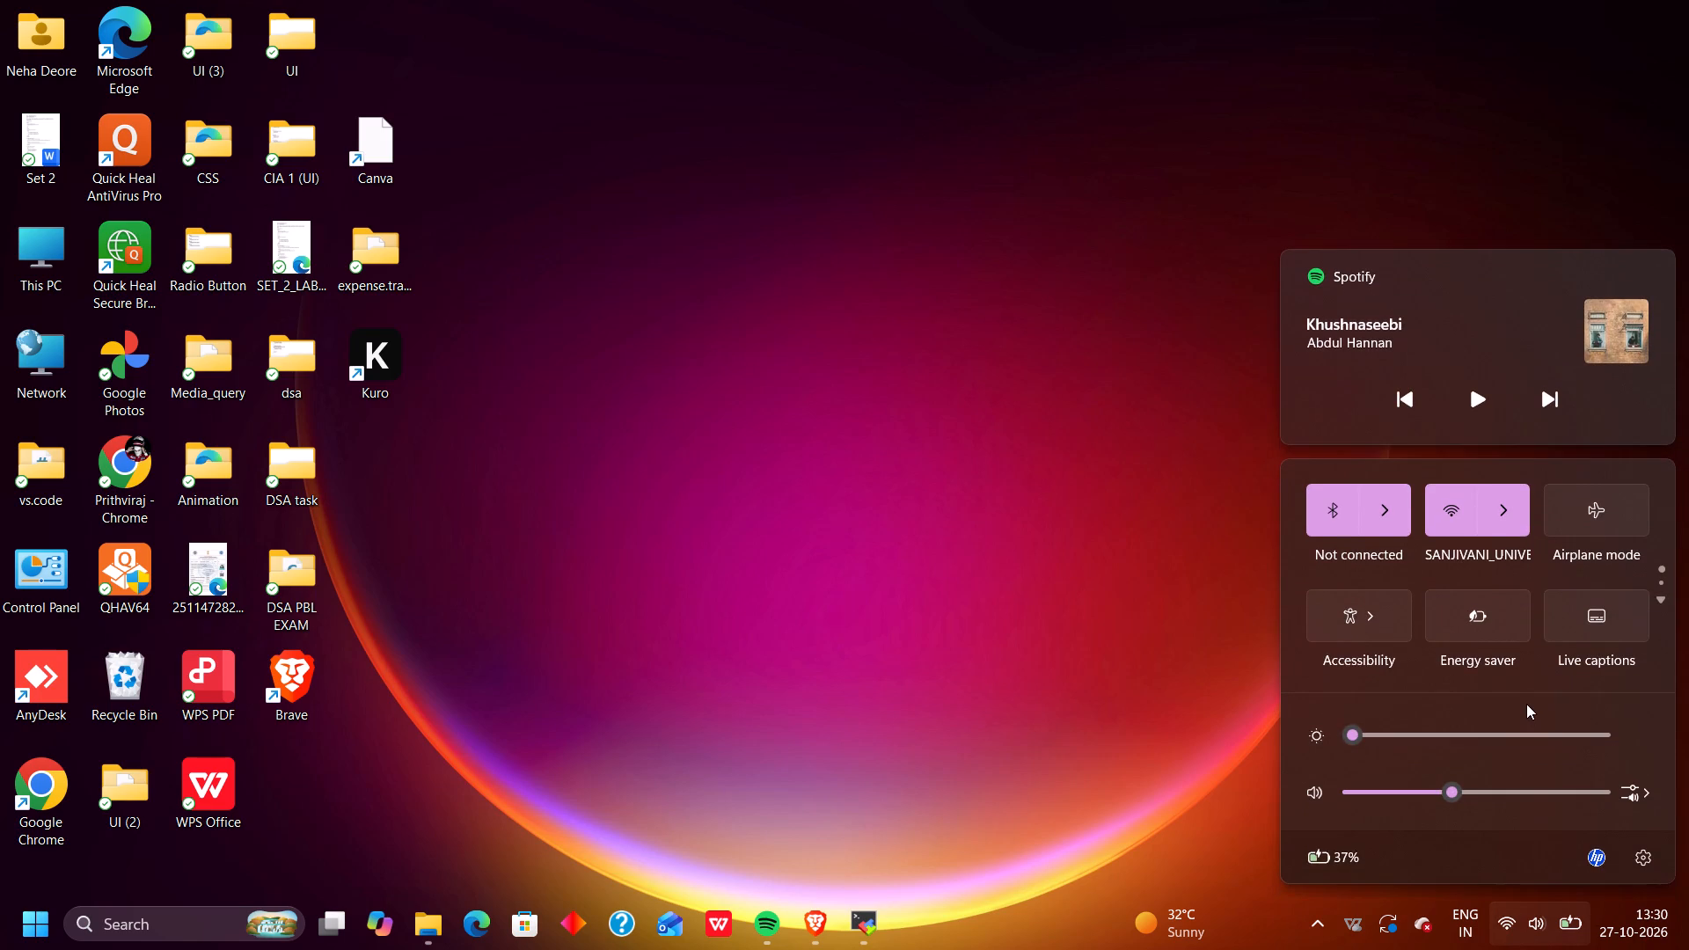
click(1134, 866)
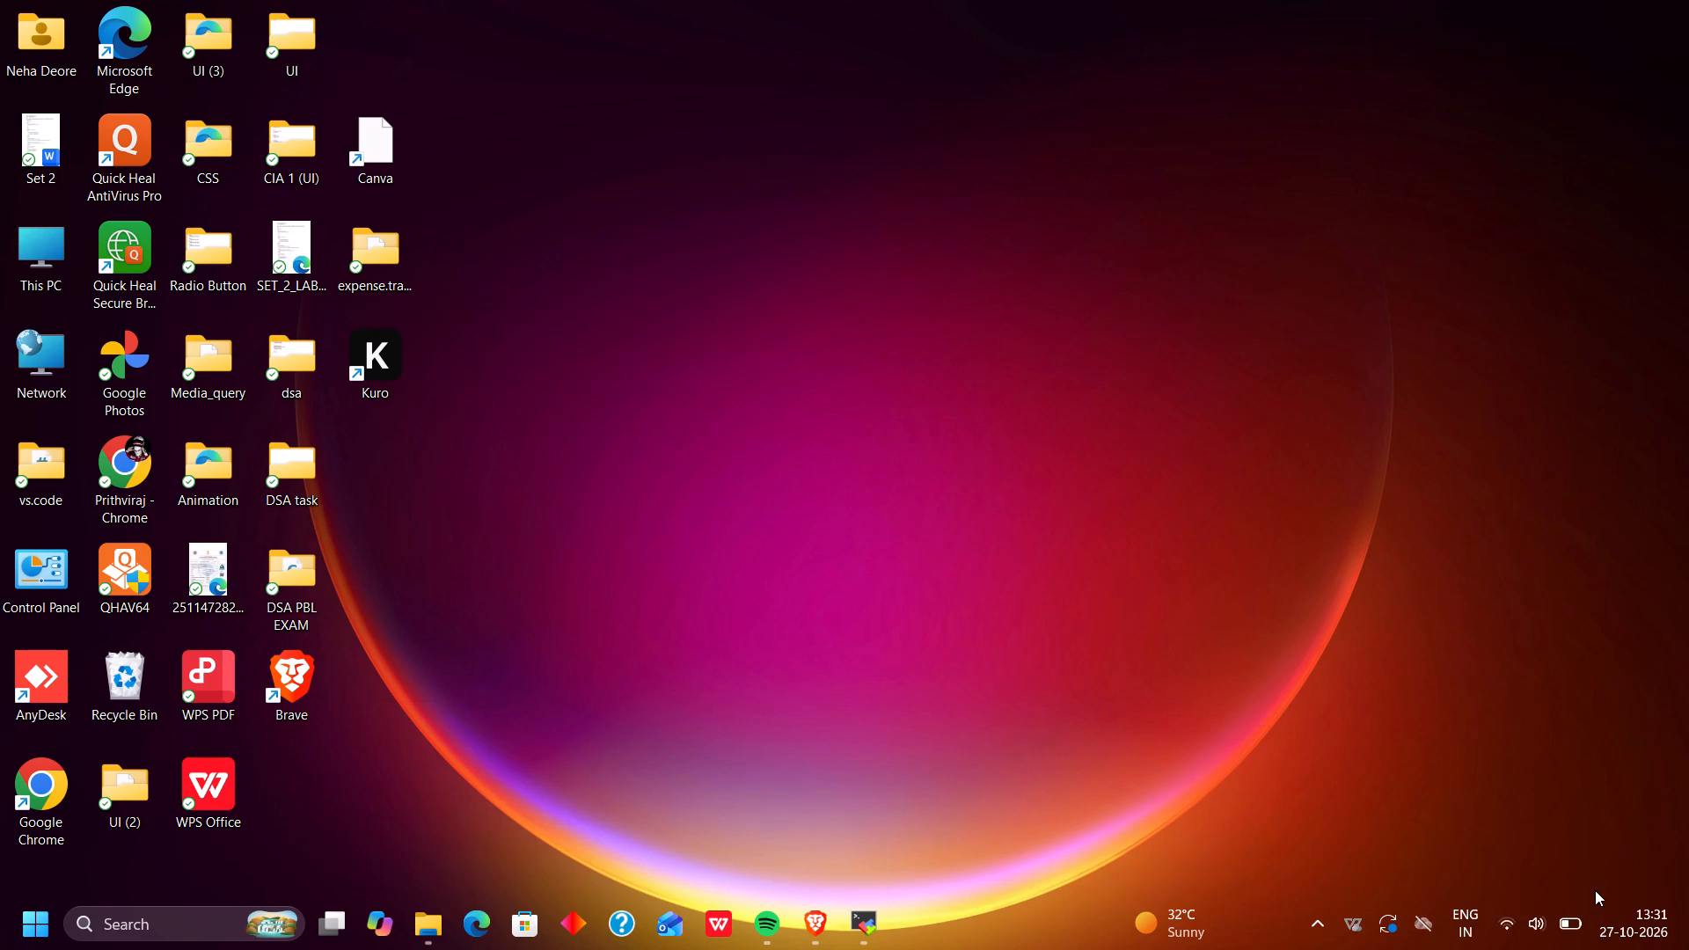
Set the screen brightness to its minimum and turn the system volume all the way down to mute.
click(1558, 923)
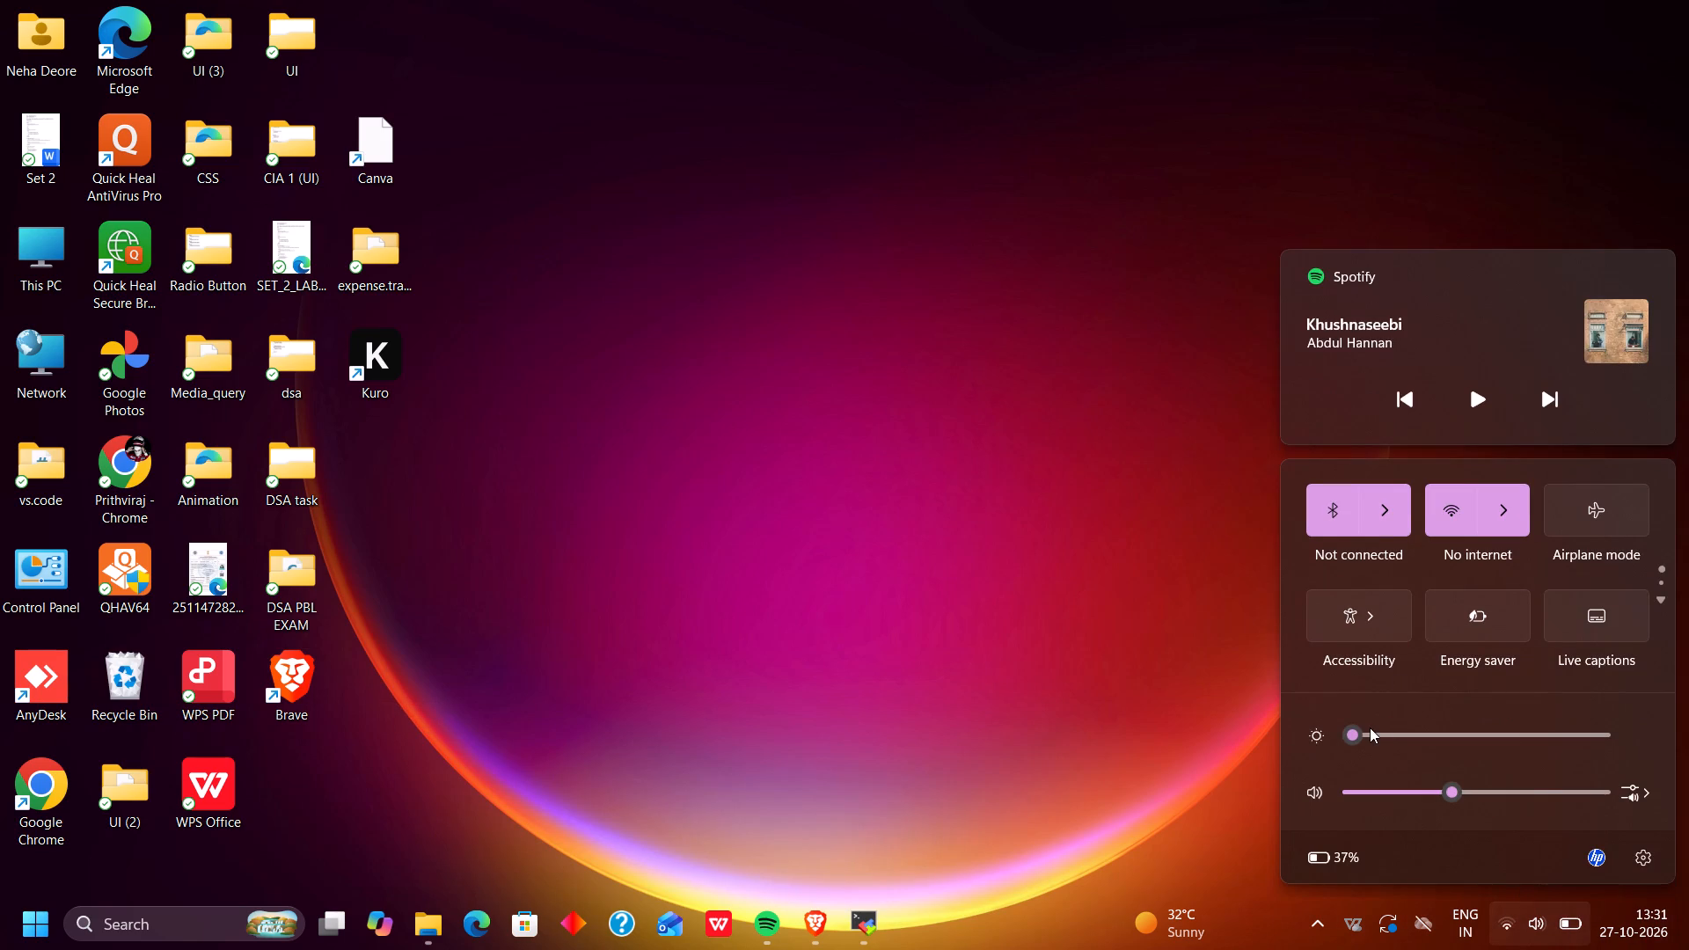
click(1349, 734)
click(1344, 791)
click(1005, 785)
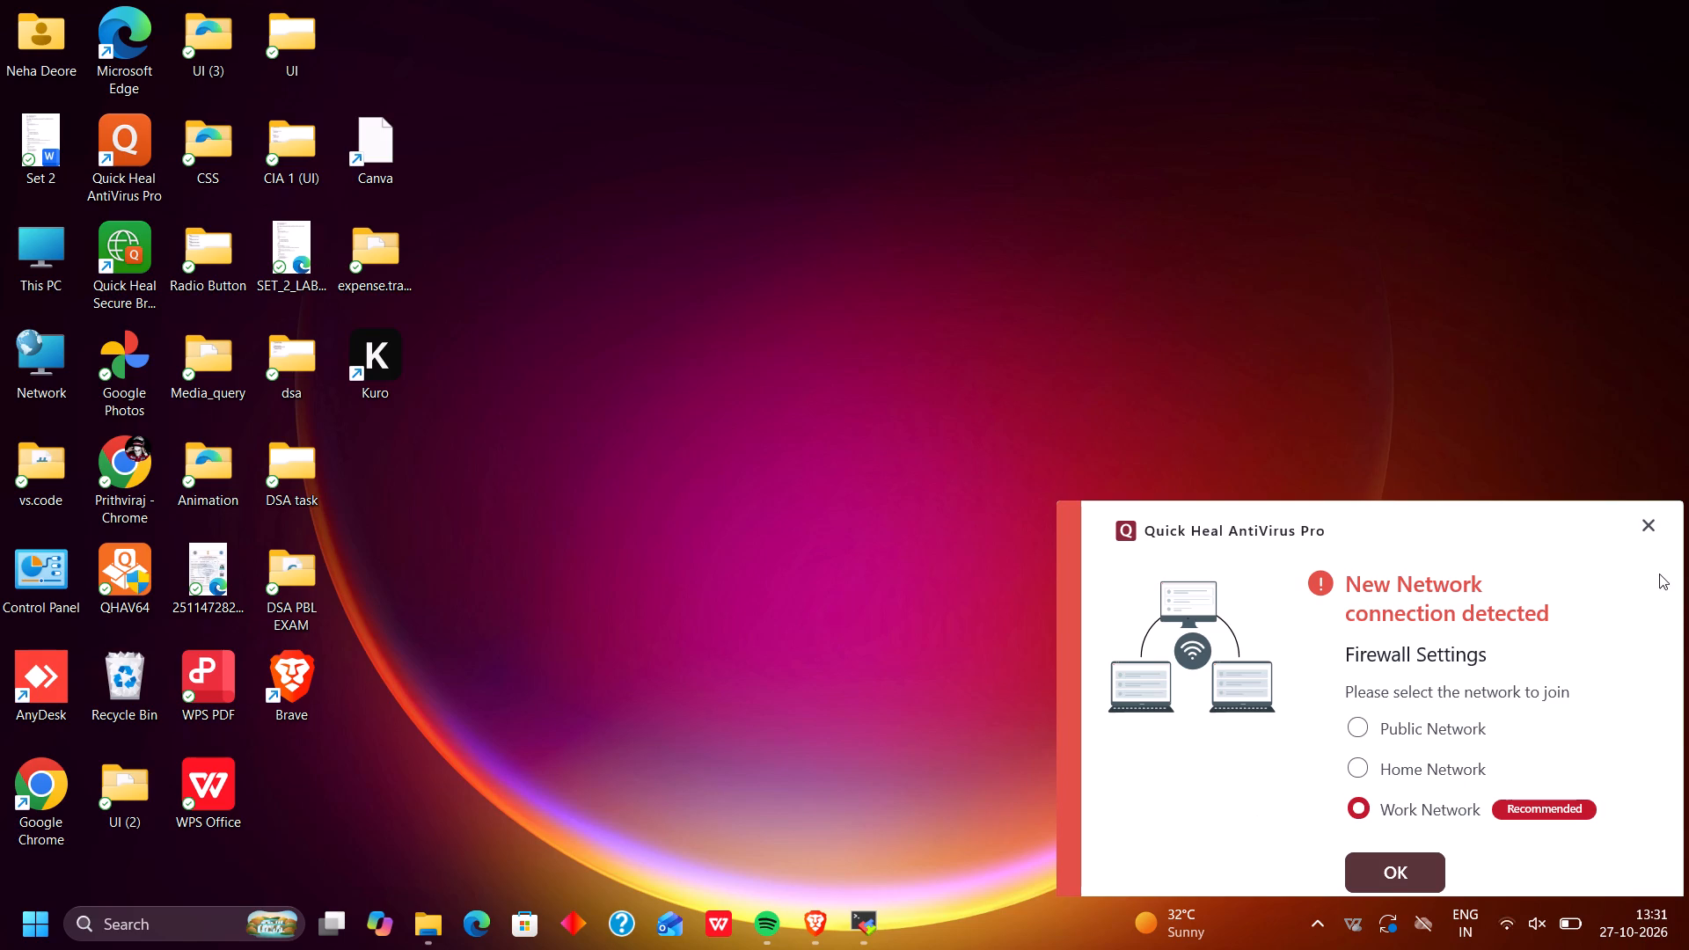
Dismiss the Quick Heal AntiVirus Pro firewall prompt about the new network without confirming a network type.
click(1648, 523)
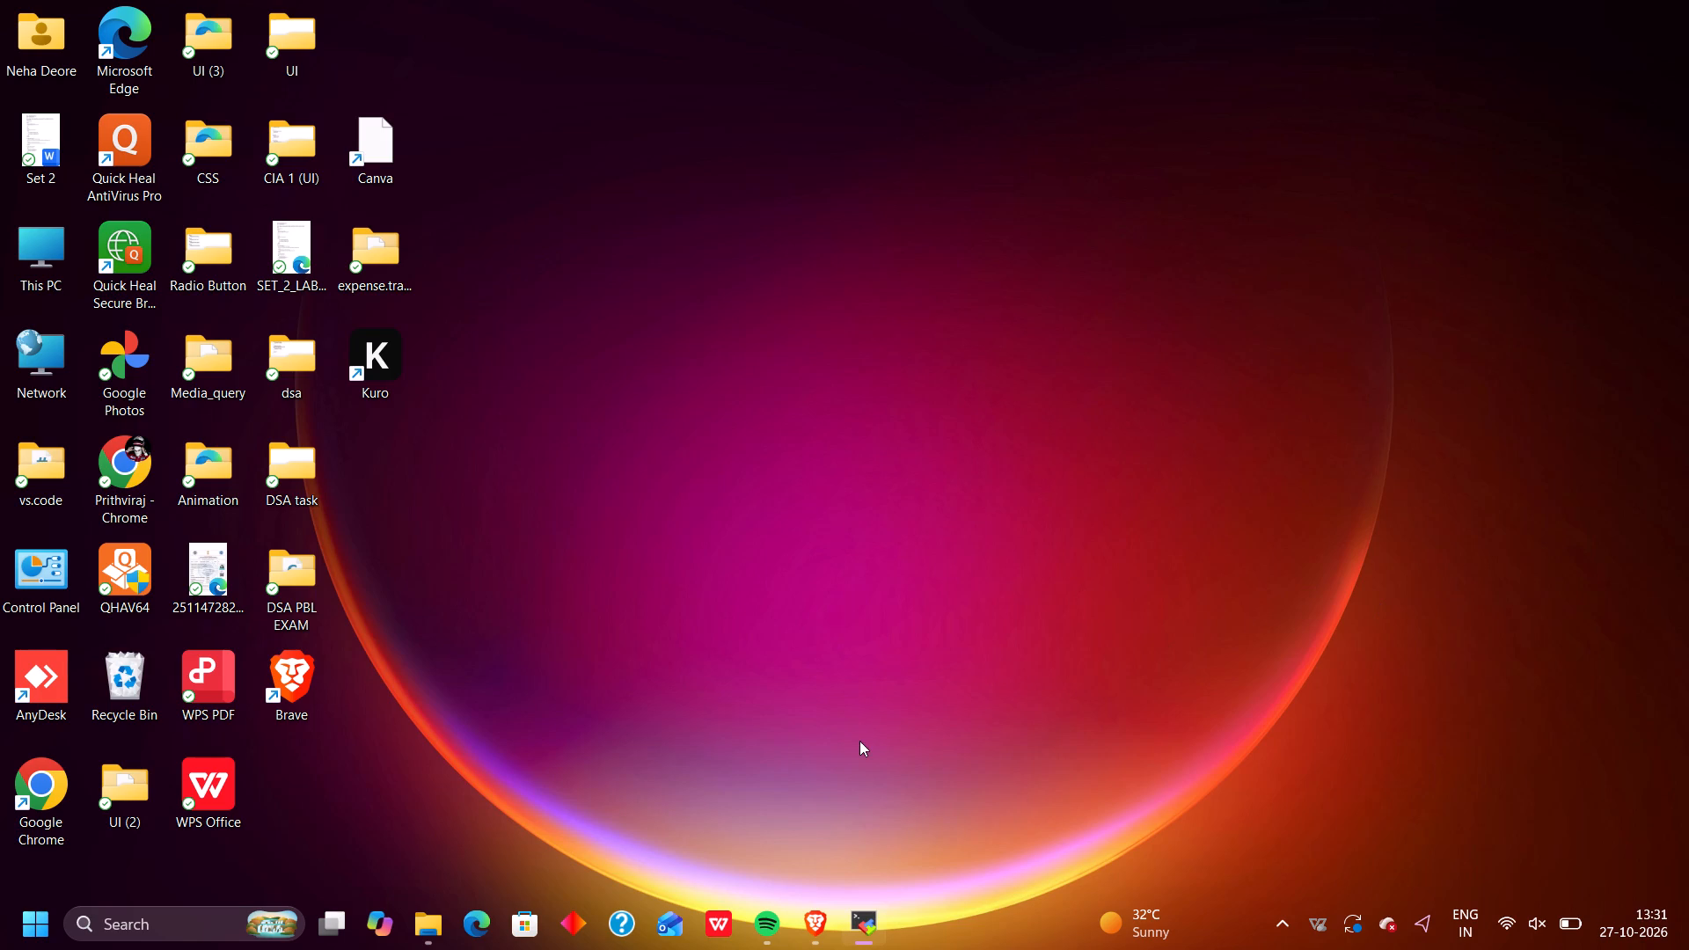
Open the list of available Wi-Fi networks and check the connection status, then close it.
click(1499, 910)
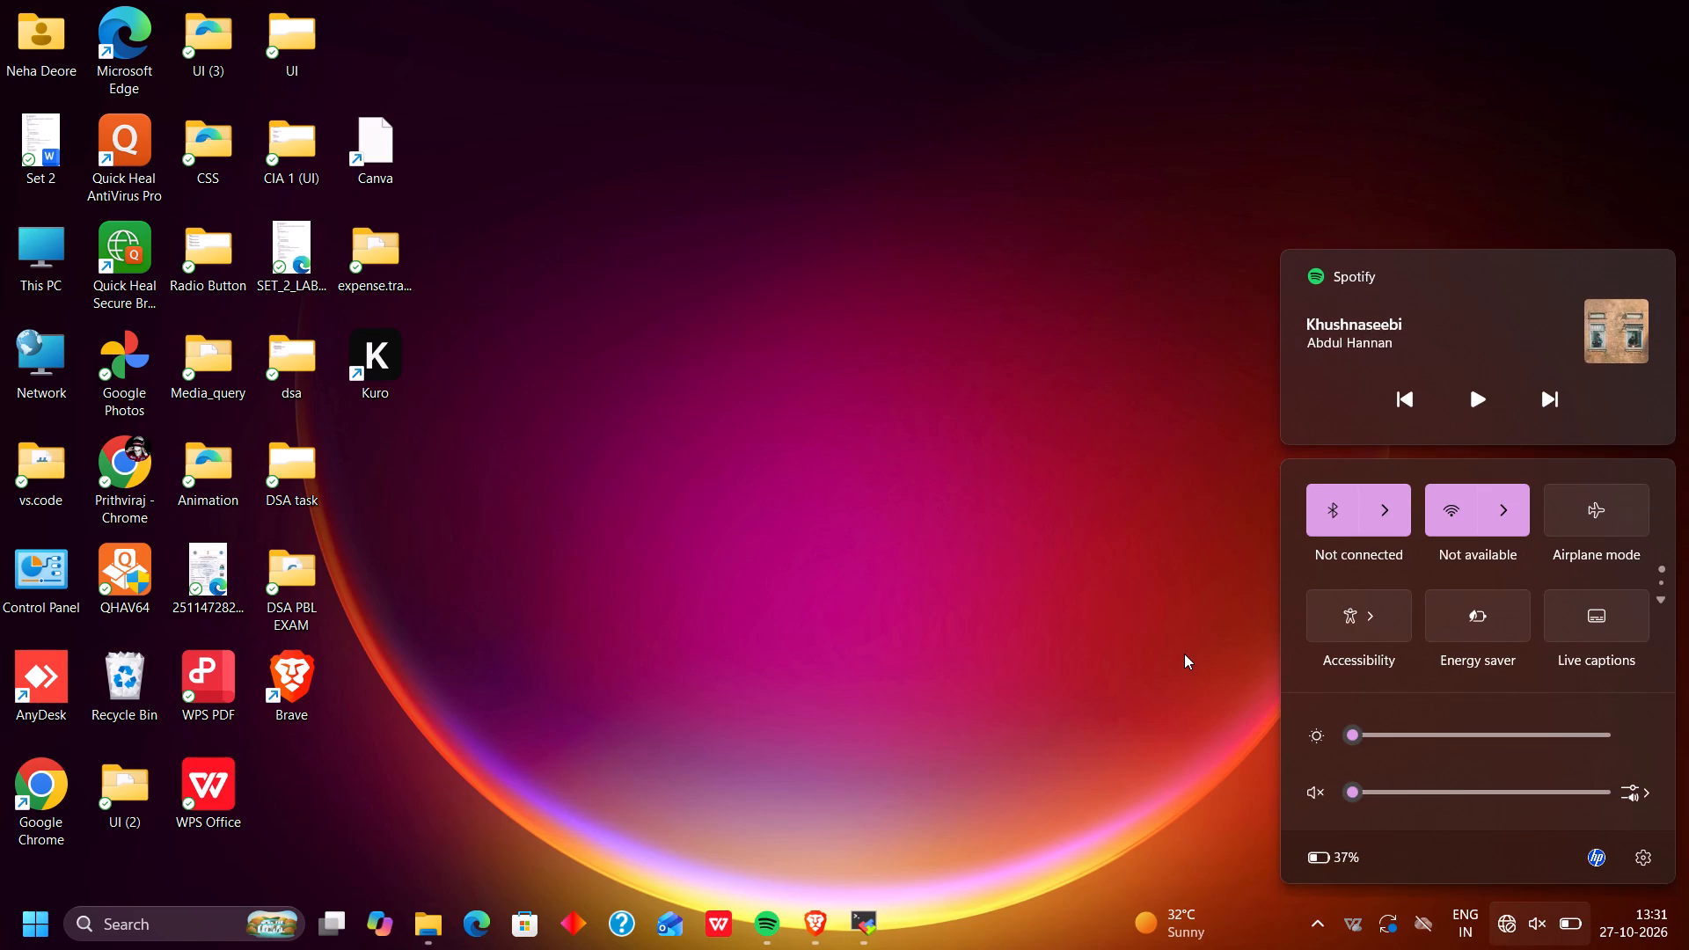
click(1503, 522)
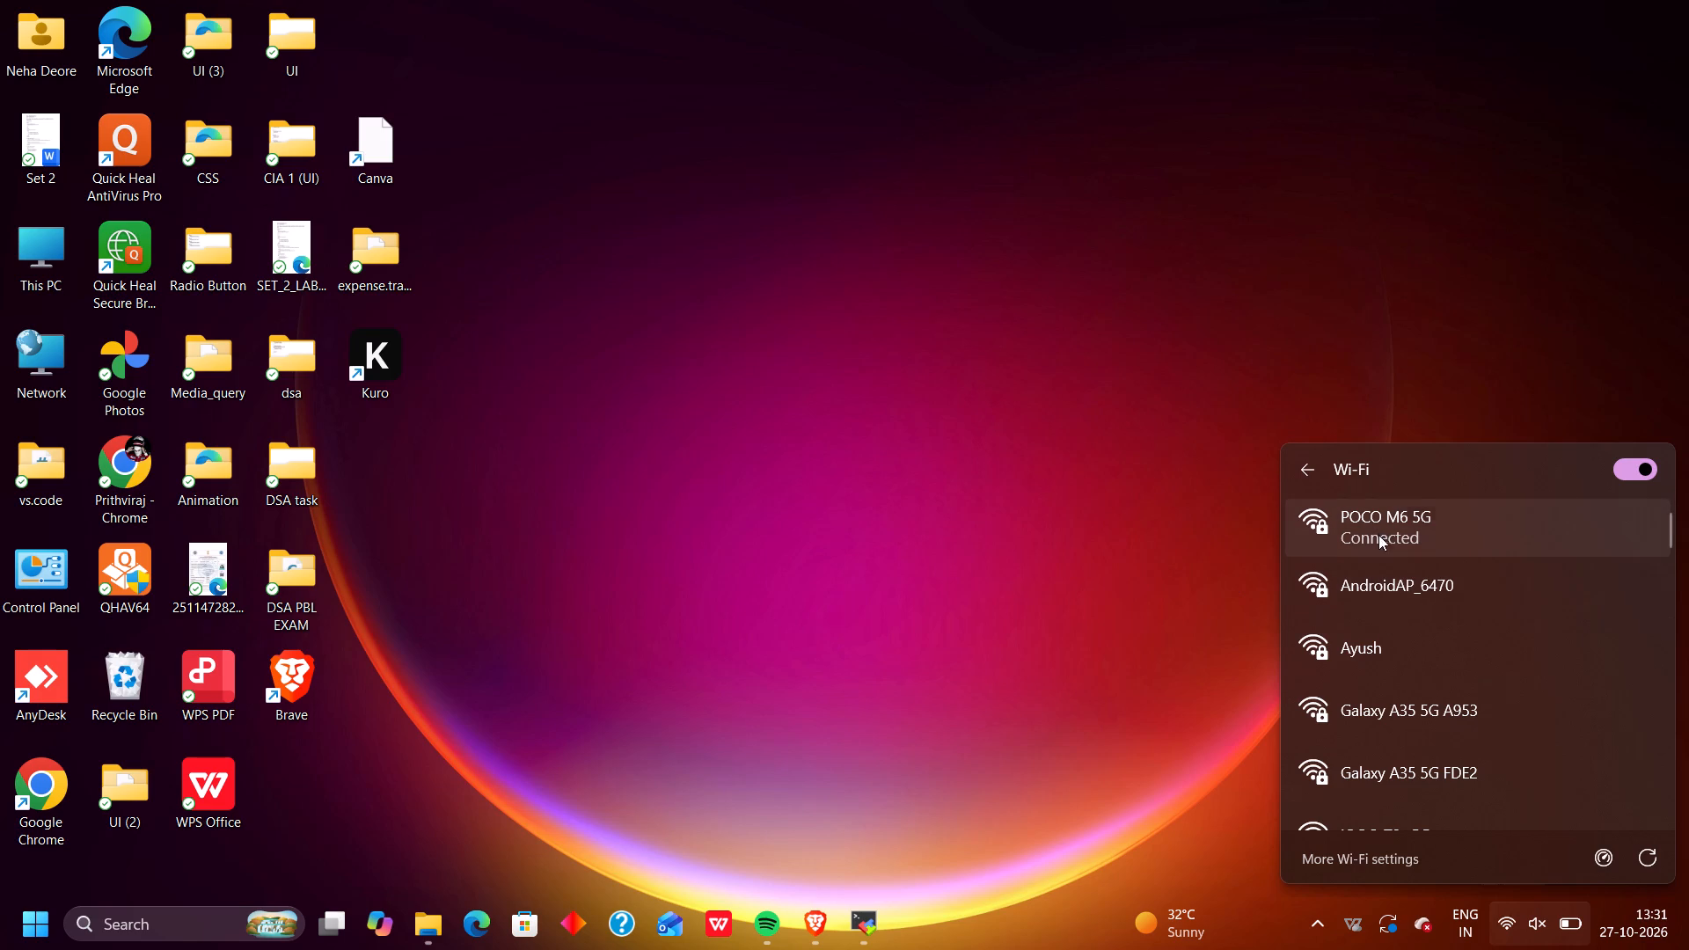
click(972, 625)
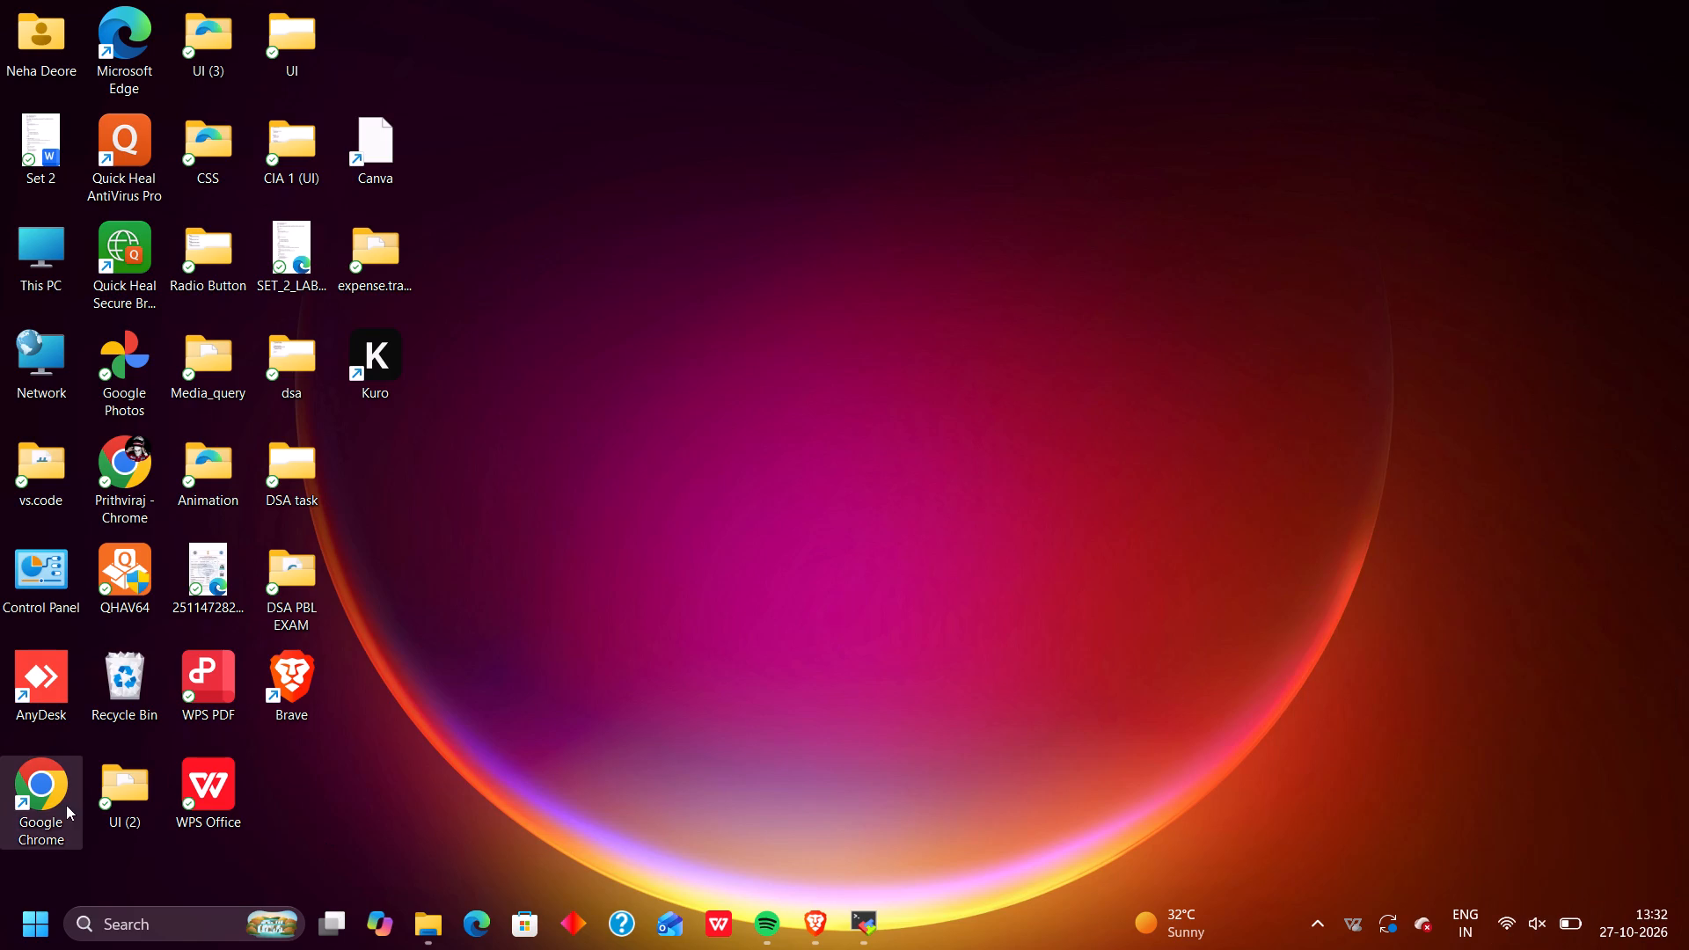
Launch the Brave browser from the desktop.
click(281, 691)
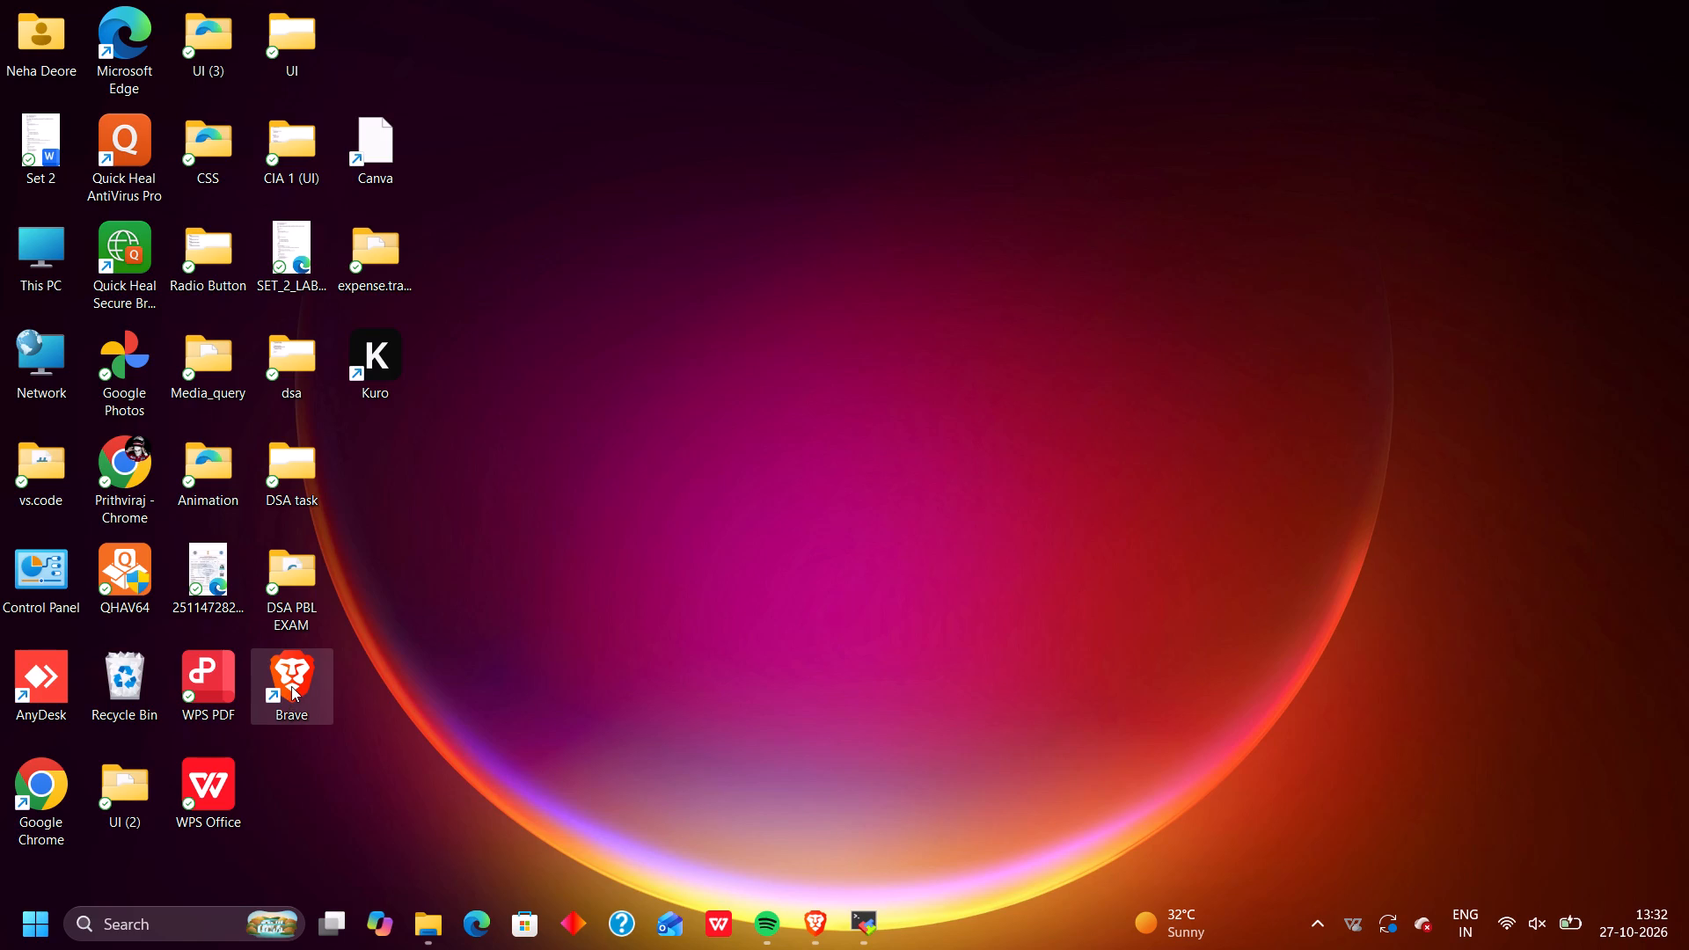
double_click(291, 686)
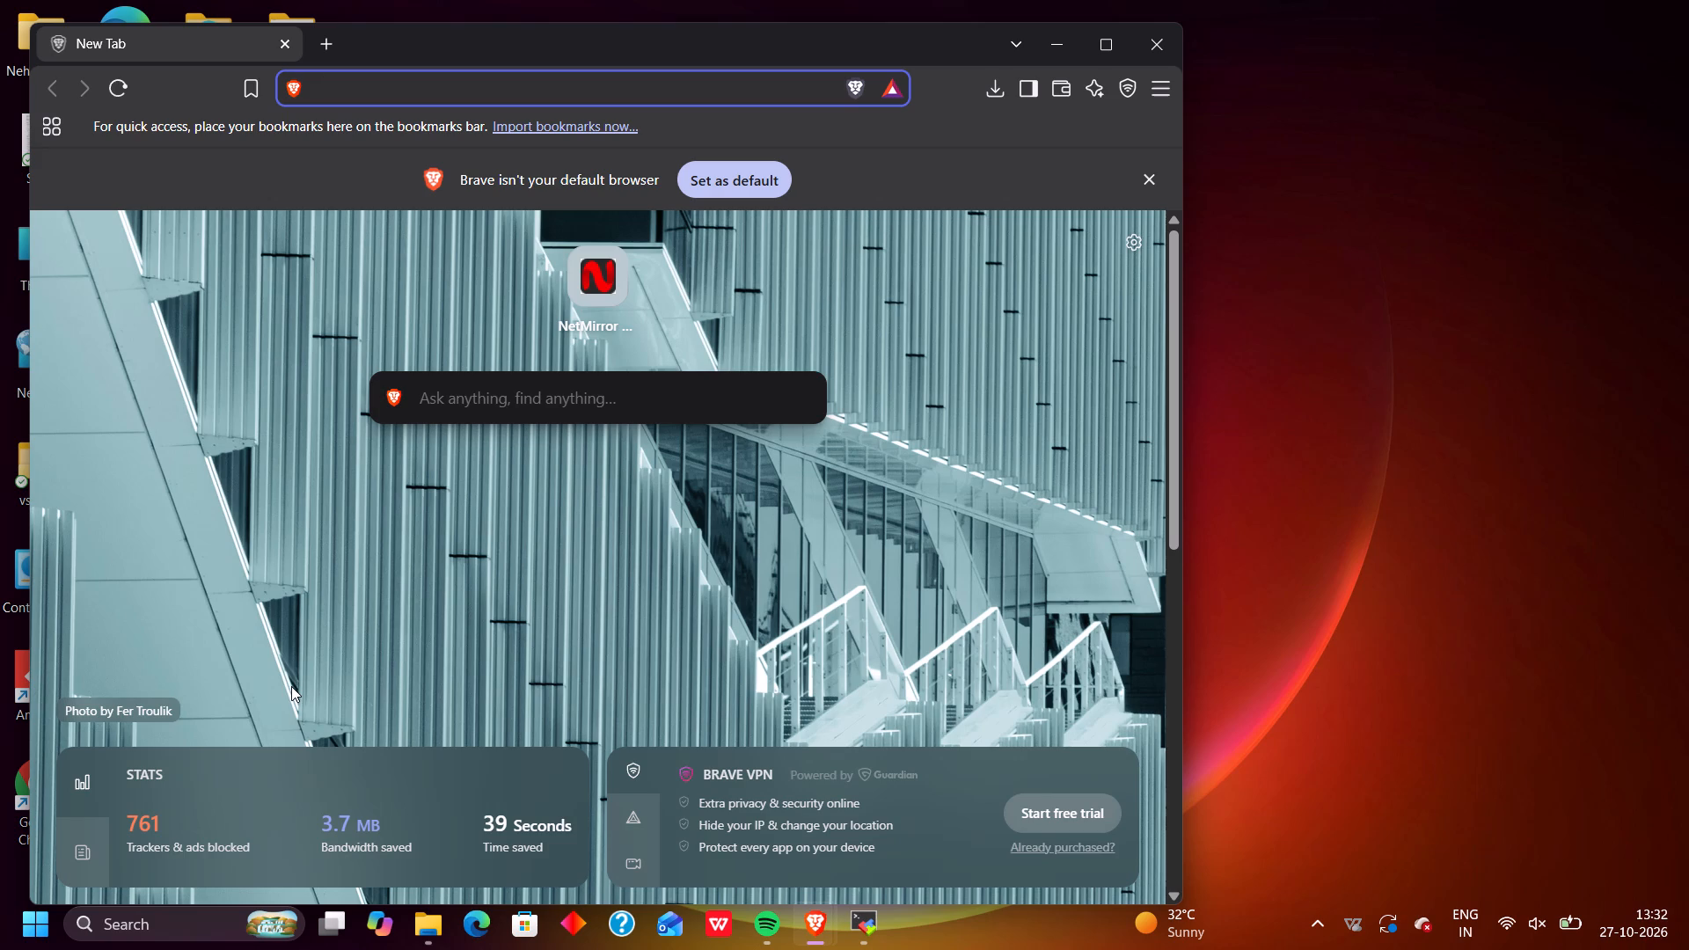
Search the web for "aws console login" from the new browser tab.
click(407, 89)
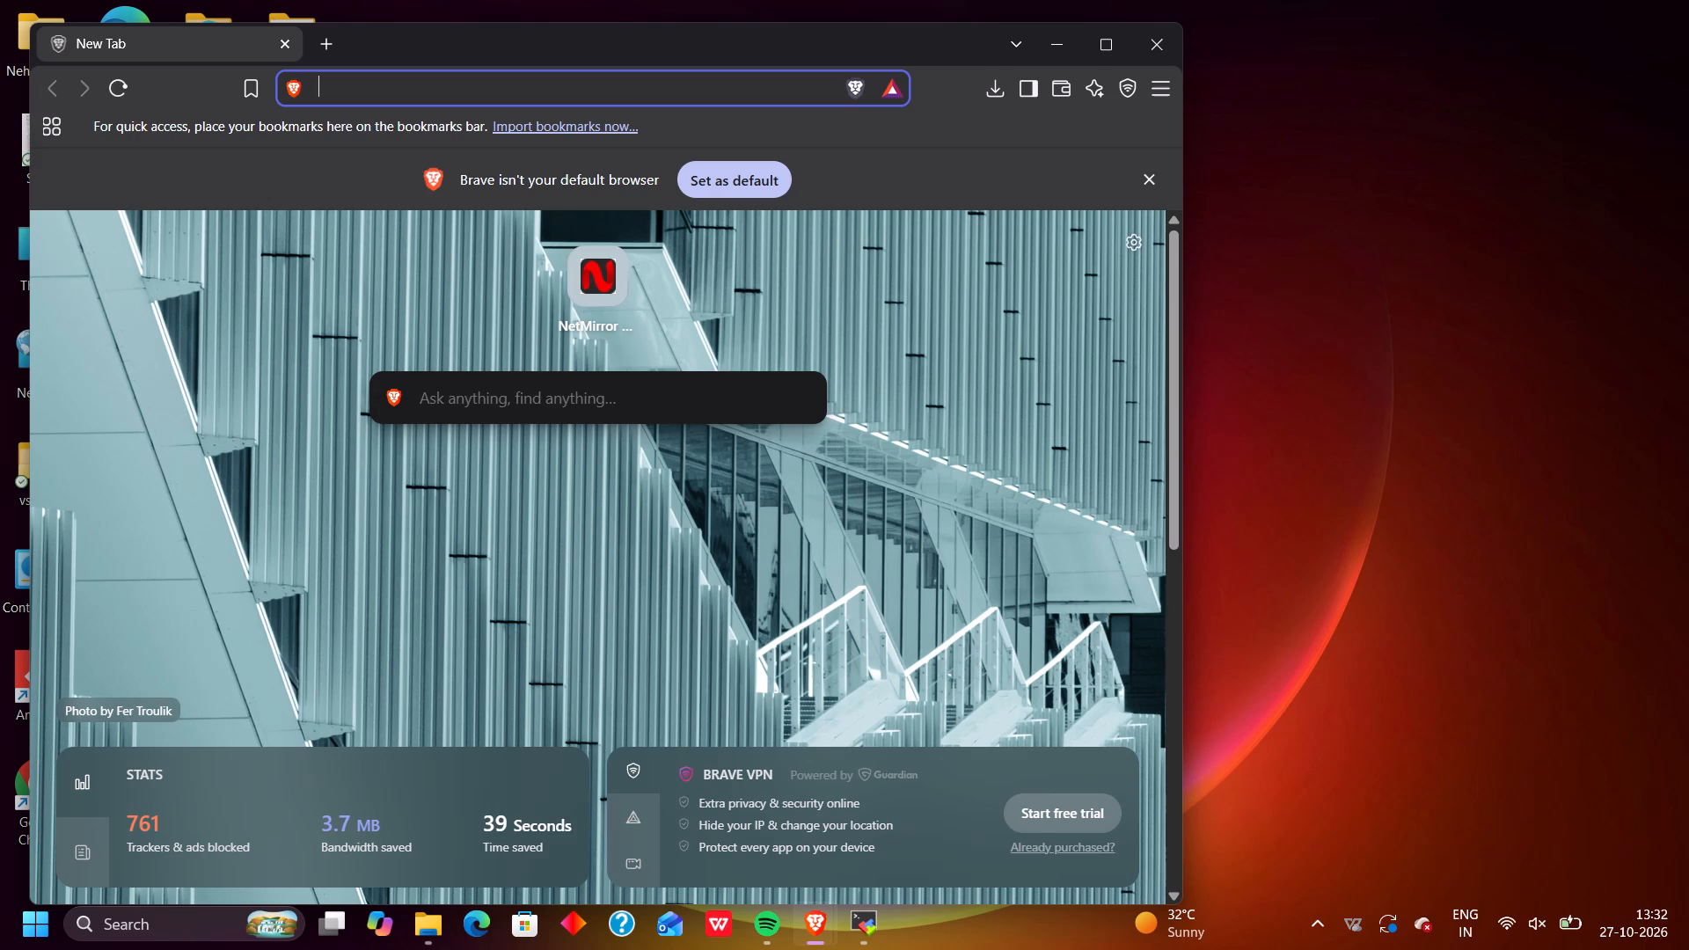
click(407, 89)
text(aws)
key(Return)
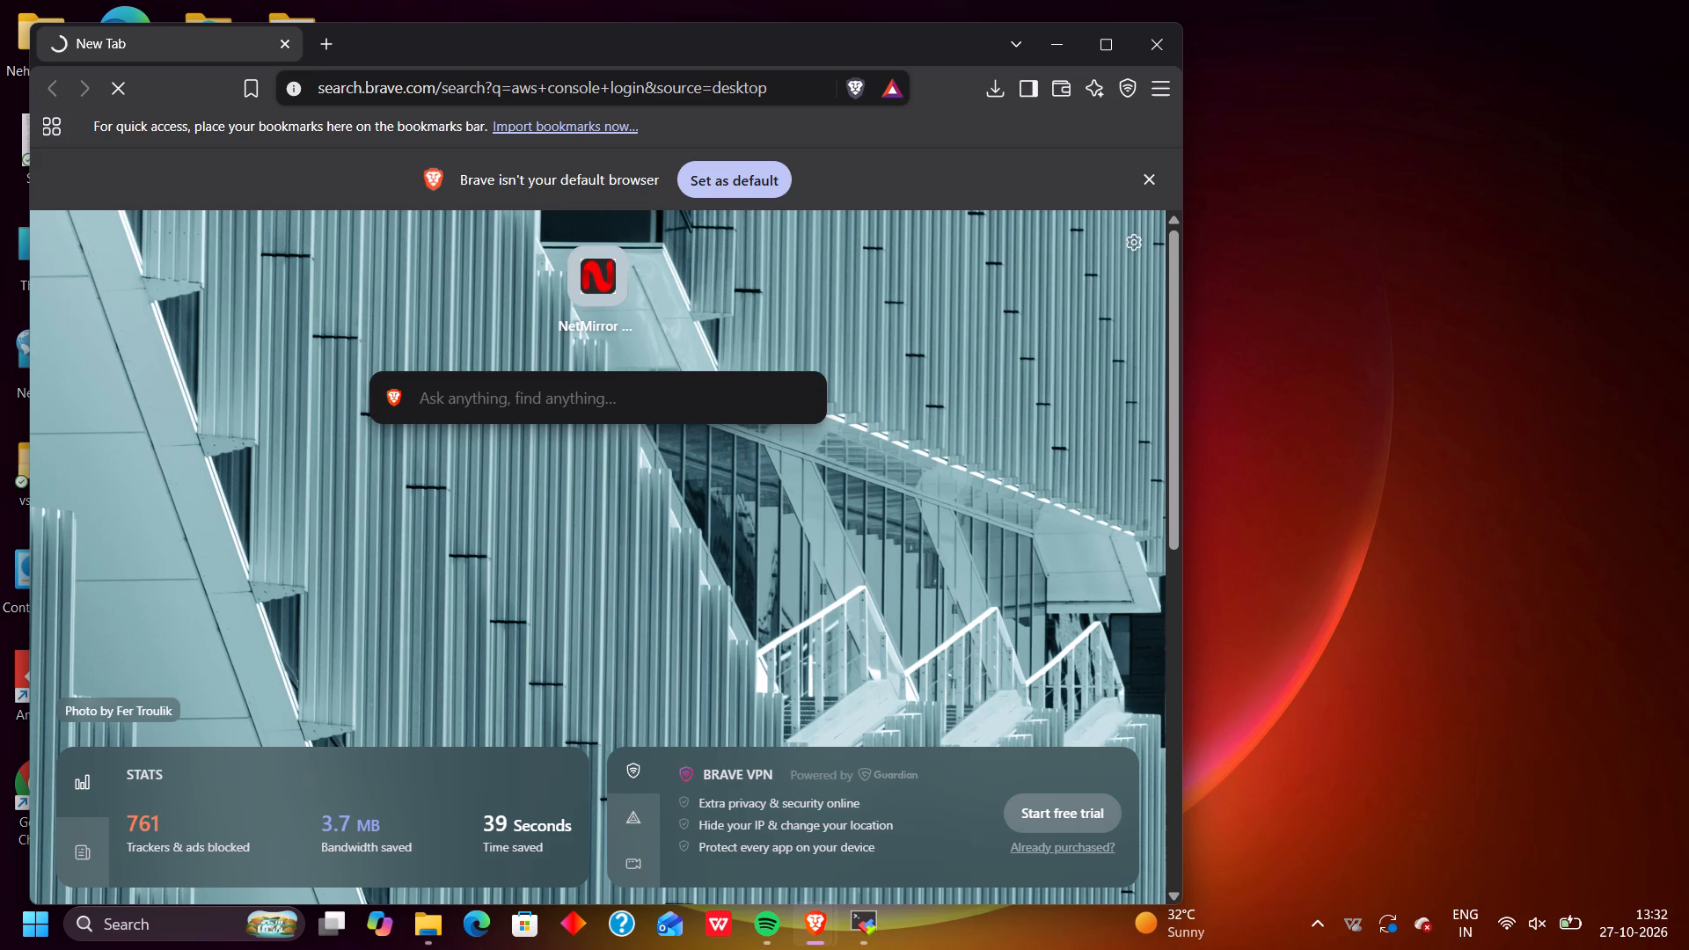
Switch to the already open Brave window showing the EC2 Instances page.
click(811, 925)
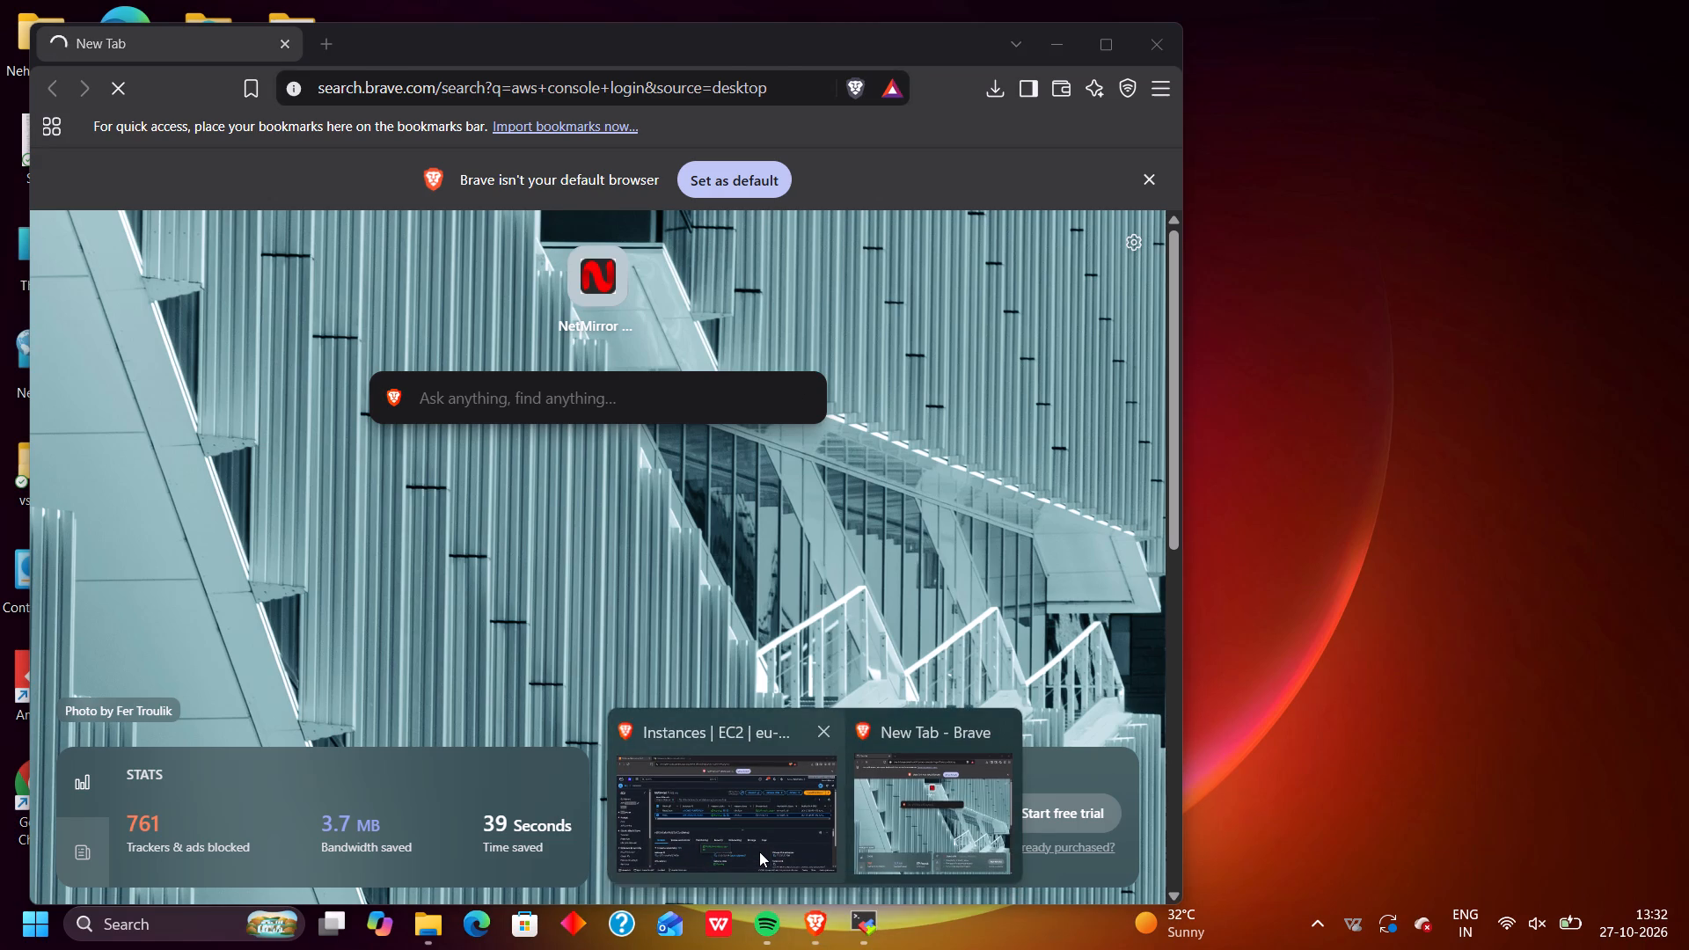
Bring the open Brave window with the EC2 Instances page to the front.
click(759, 851)
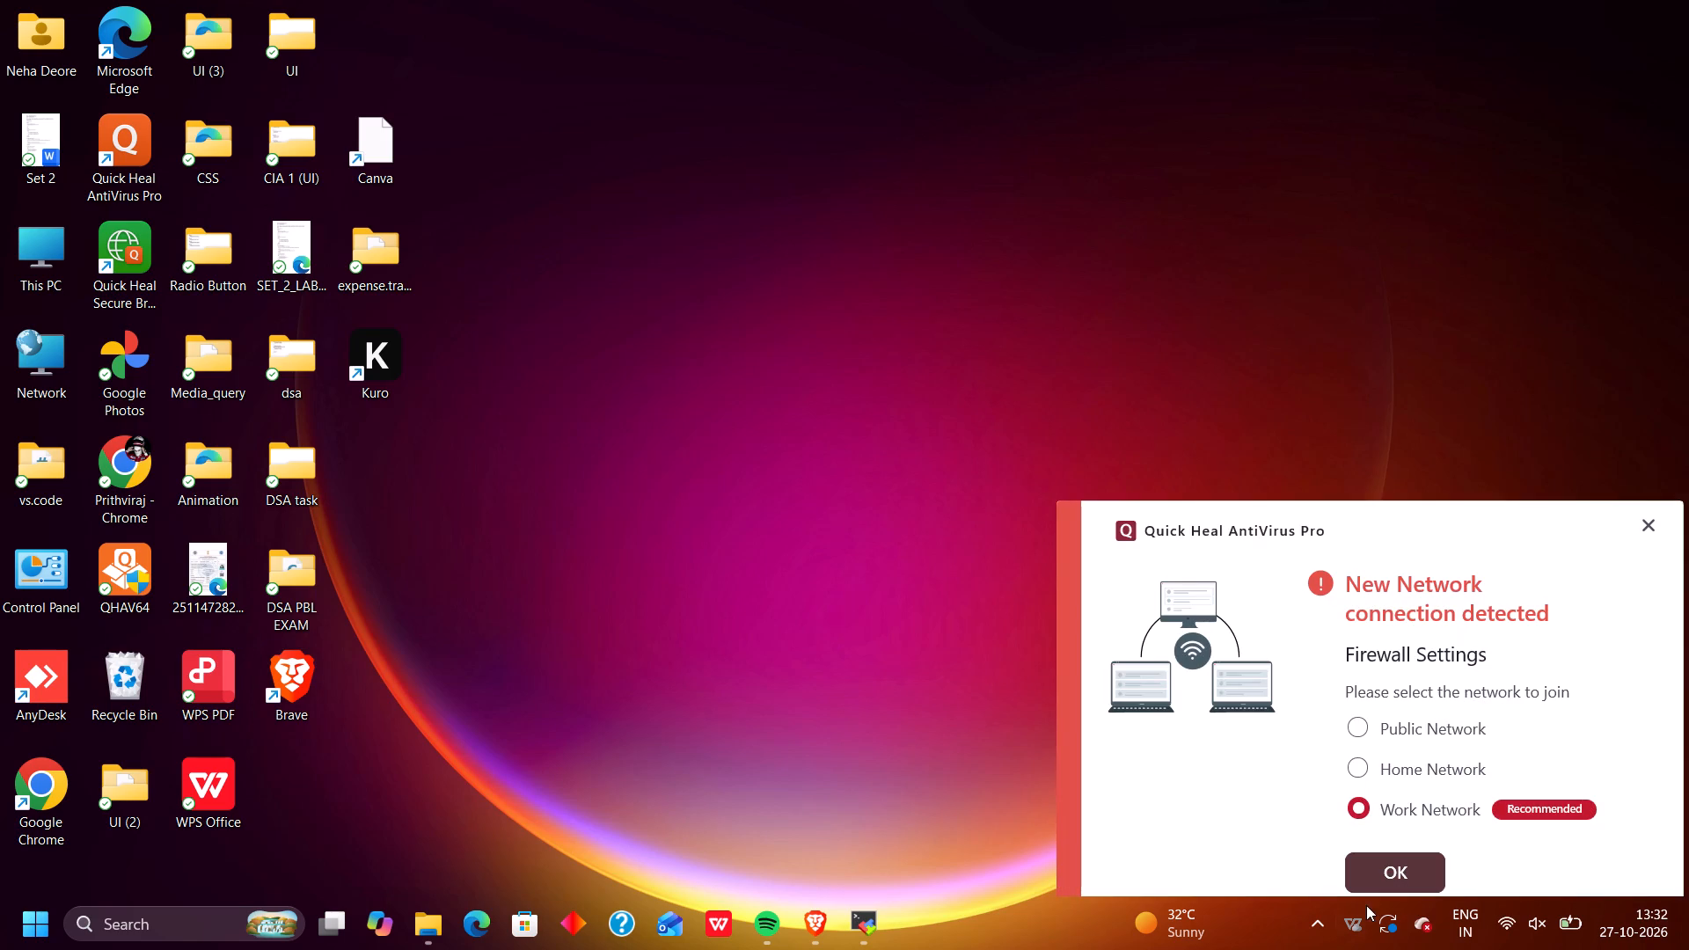
Dismiss the Quick Heal AntiVirus Pro new network notification without applying a firewall network type.
click(1650, 522)
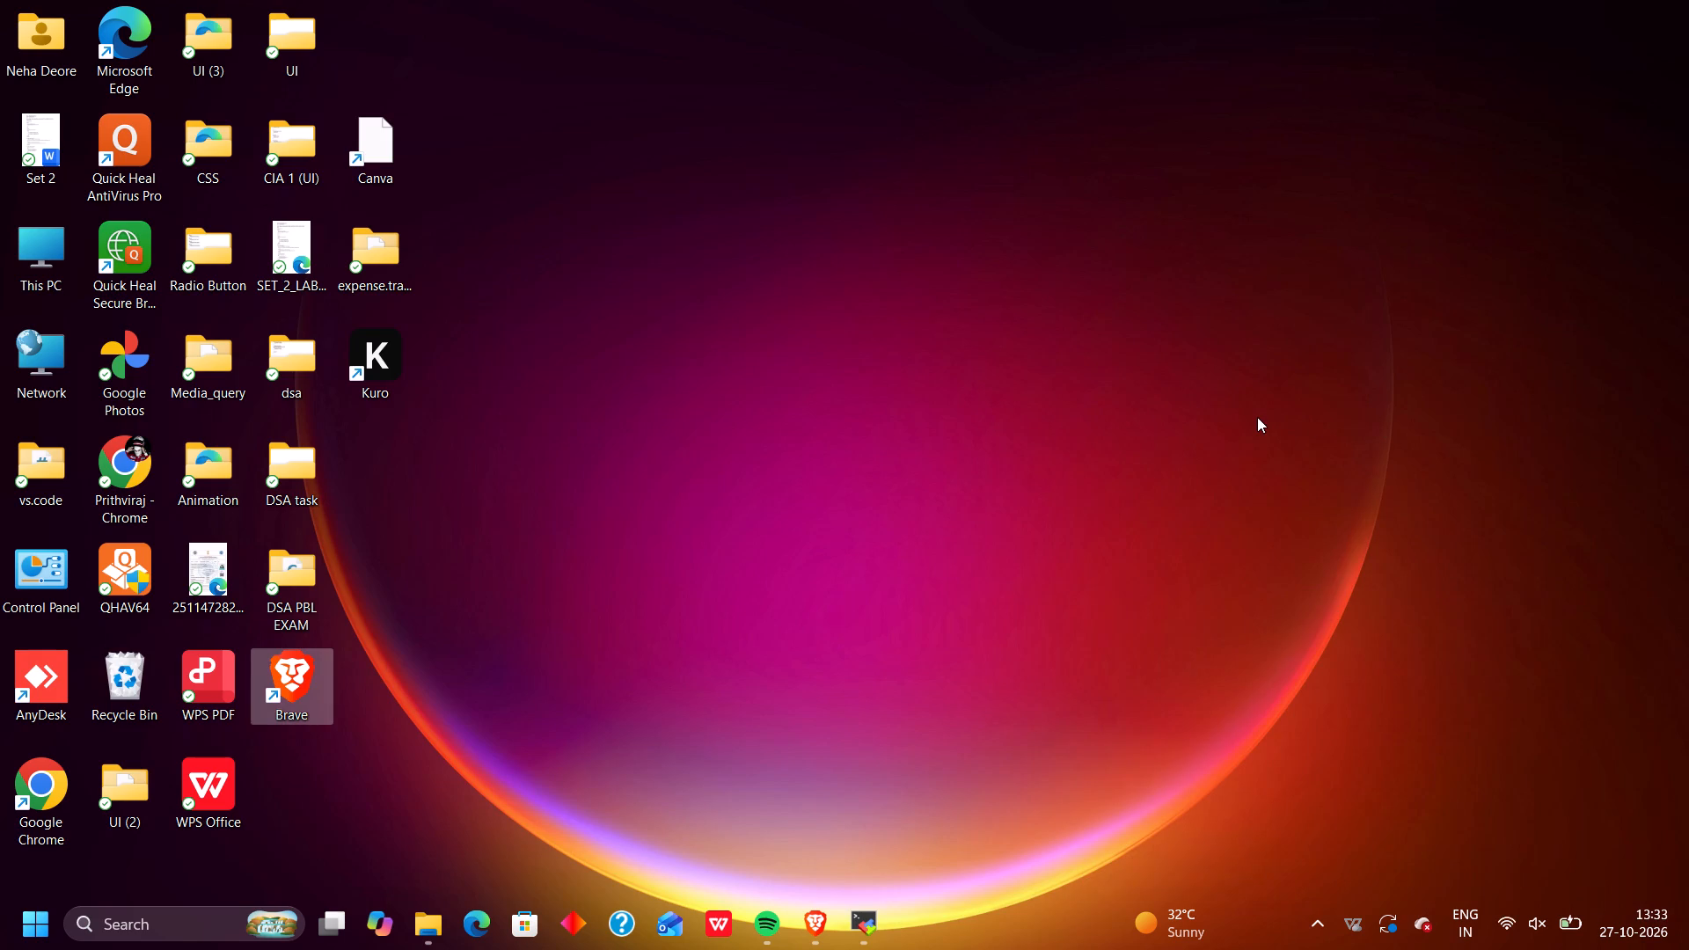